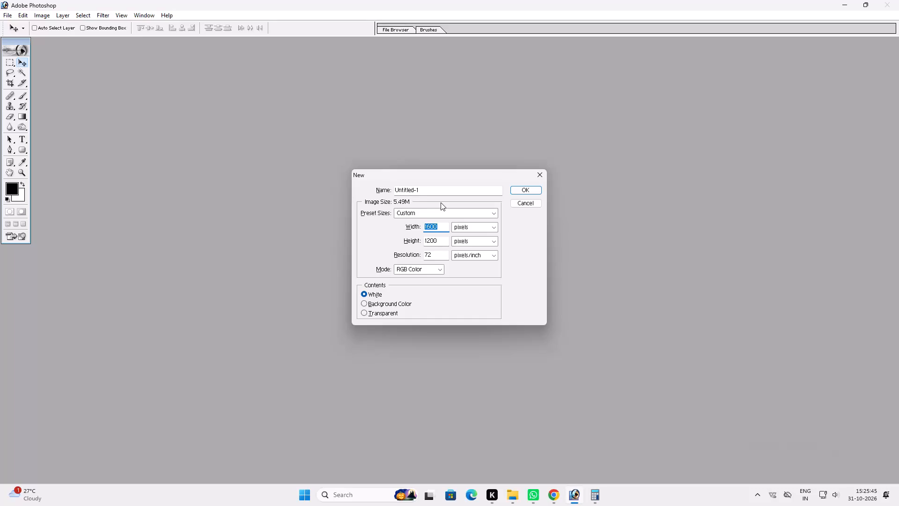
Create a new 120 × 48 inch CMYK document with white contents and show it in full-screen mode.
text(120)
key(Tab)
key(Down)
key(Tab)
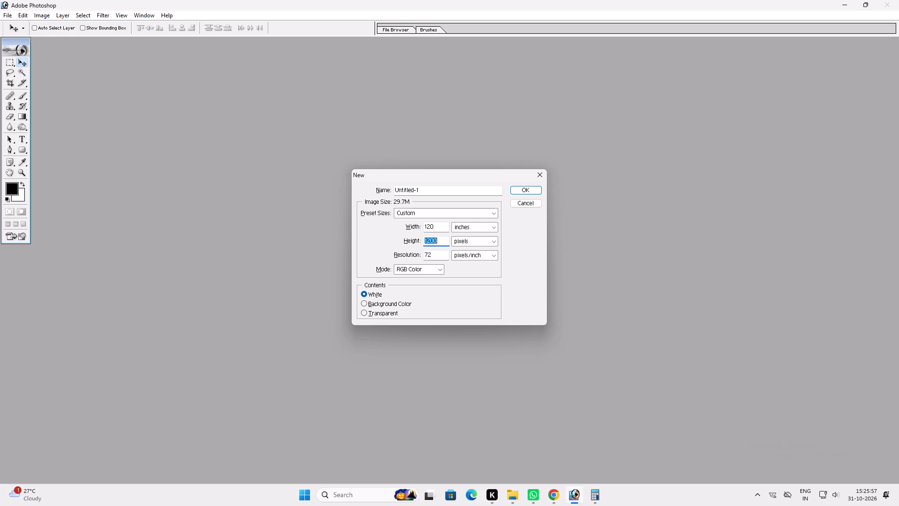
text(48)
key(Tab)
key(Down)
key(Tab)
key(Tab)
key(Tab)
key(Right)
key(Return)
text(vv)
double_click(420, 44)
key(f)
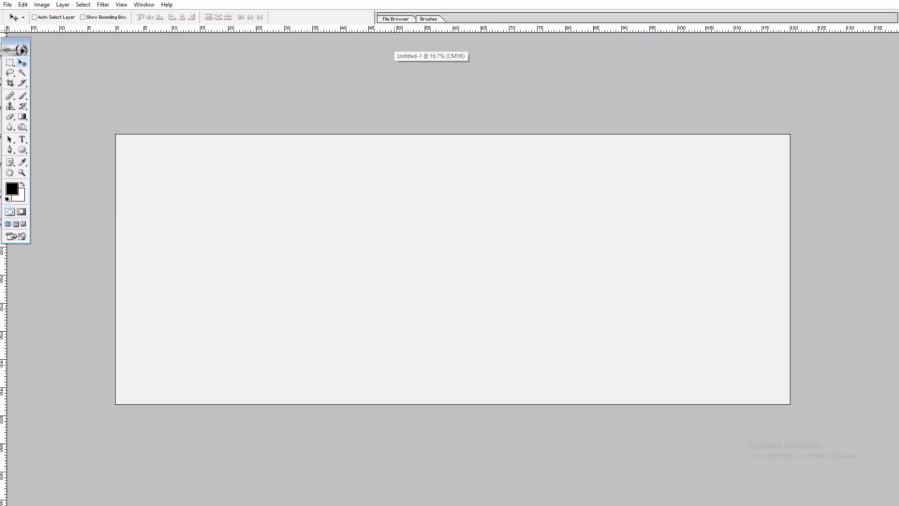
Paste the copied shop card photo and enlarge it proportionally about its centre to nearly the full canvas height.
key(ctrl+v)
key(ctrl+t)
alt+shift+drag(512, 314, 661, 319)
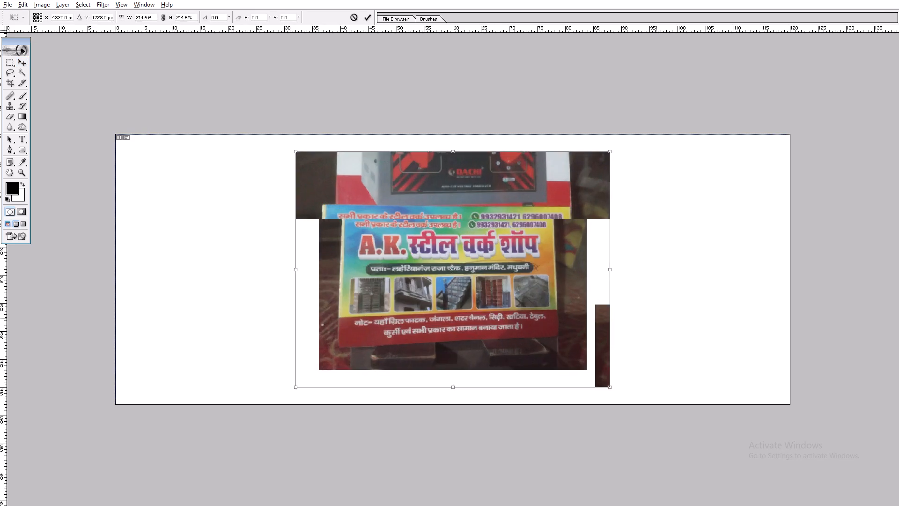
alt+shift+drag(661, 319, 680, 319)
key(shift+Return)
key(v)
Copy just the card area of the photo onto its own layer and shift the copy clear of the original.
key(m)
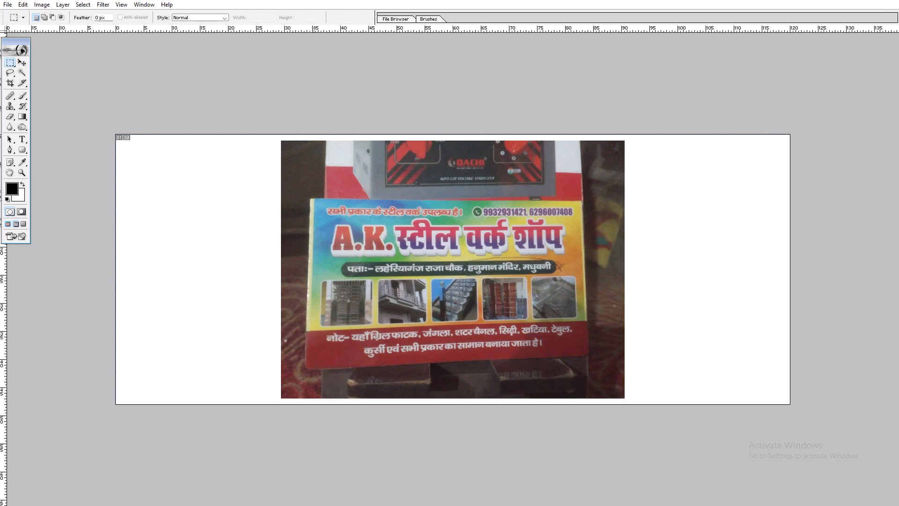
drag(311, 199, 583, 359)
key(ctrl+c)
key(ctrl+v)
key(v)
drag(511, 331, 530, 386)
Delete the original full photo layer, keeping only the cropped card copy.
ctrl+click(493, 244)
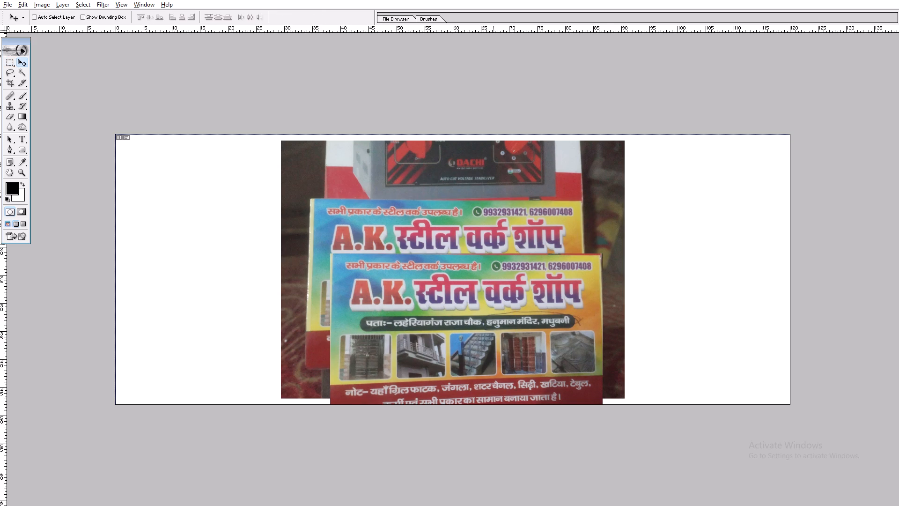
key(alt+l)
key(alt+l)
key(alt+l)
ctrl+click(464, 267)
Move the card copy to the canvas's upper left area and enlarge it proportionally to fill the canvas height.
drag(464, 268, 365, 158)
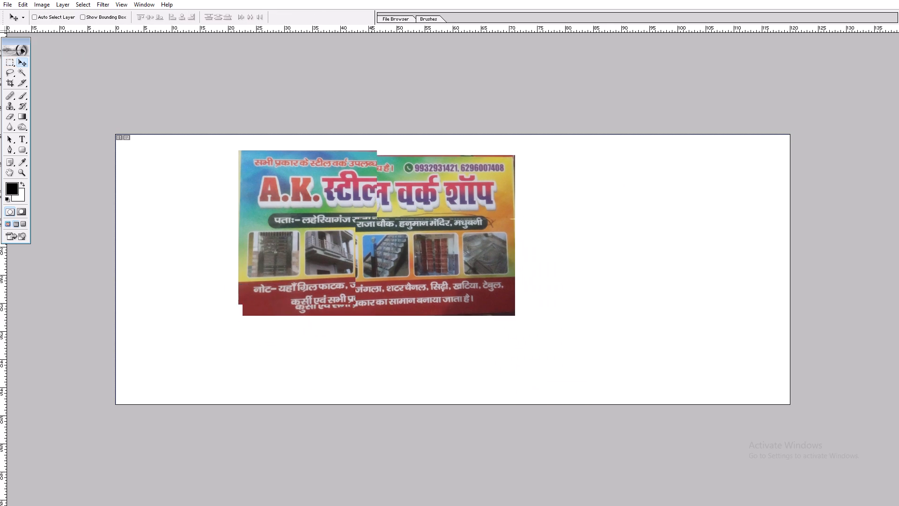
drag(365, 158, 358, 152)
key(ctrl+t)
shift+drag(499, 298, 686, 362)
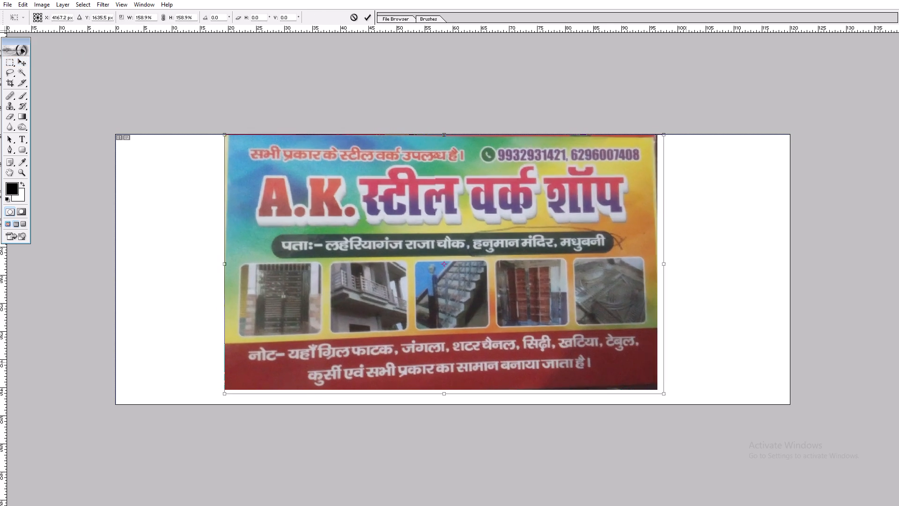
shift+drag(686, 362, 708, 370)
key(shift+Return)
key(v)
Activate the Type tool for adding text over the reference card.
key(t)
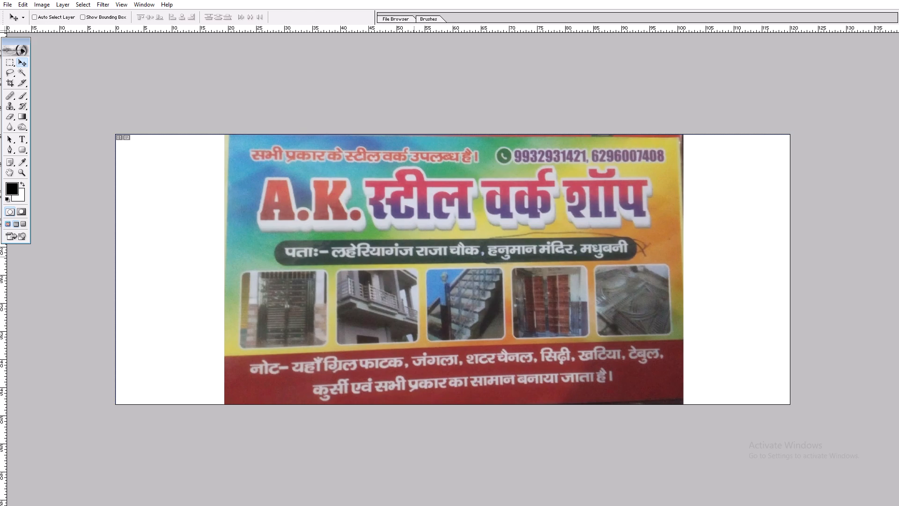
key(t)
key(t)
key(t)
key(t)
text(ttttt)
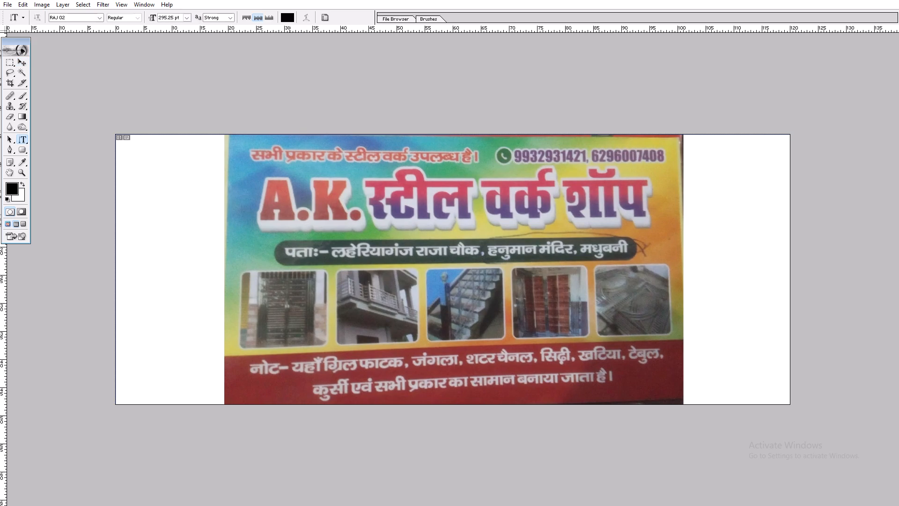
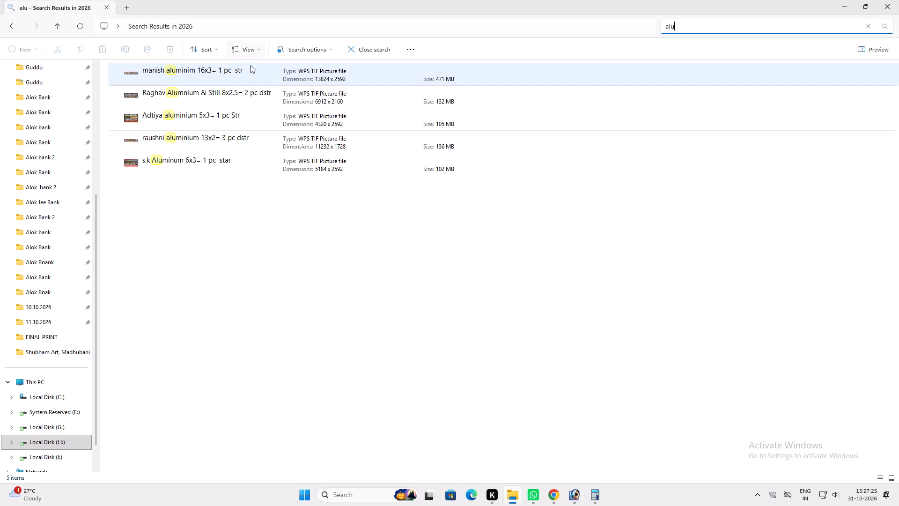
Display the aluminium banner search results as larger thumbnails to compare their designs.
click(260, 51)
click(268, 83)
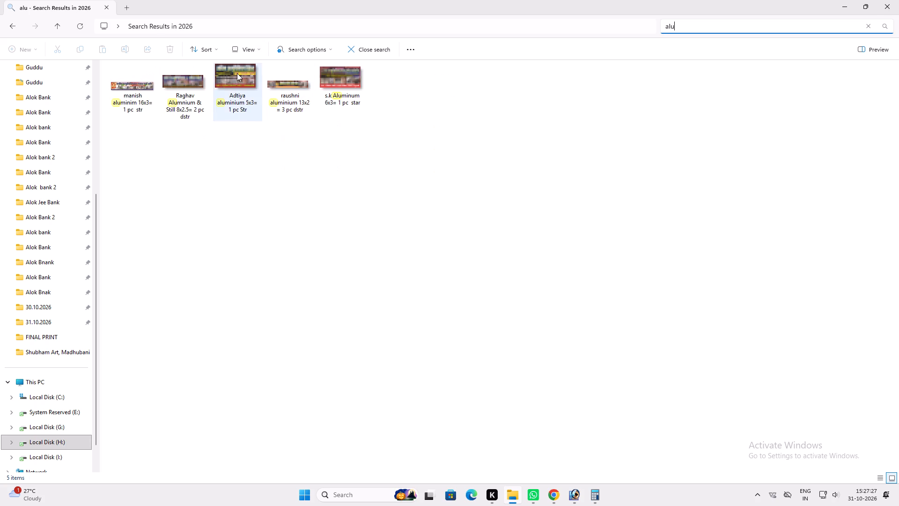
click(142, 78)
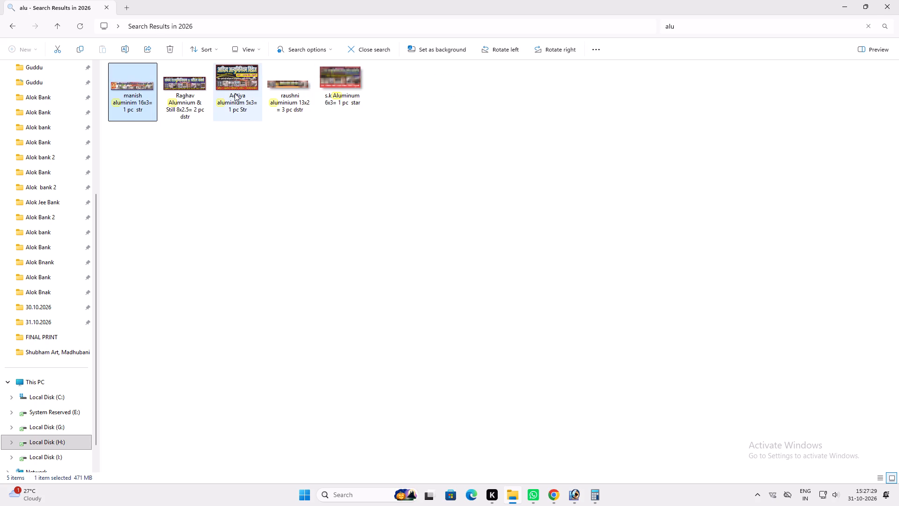
click(344, 80)
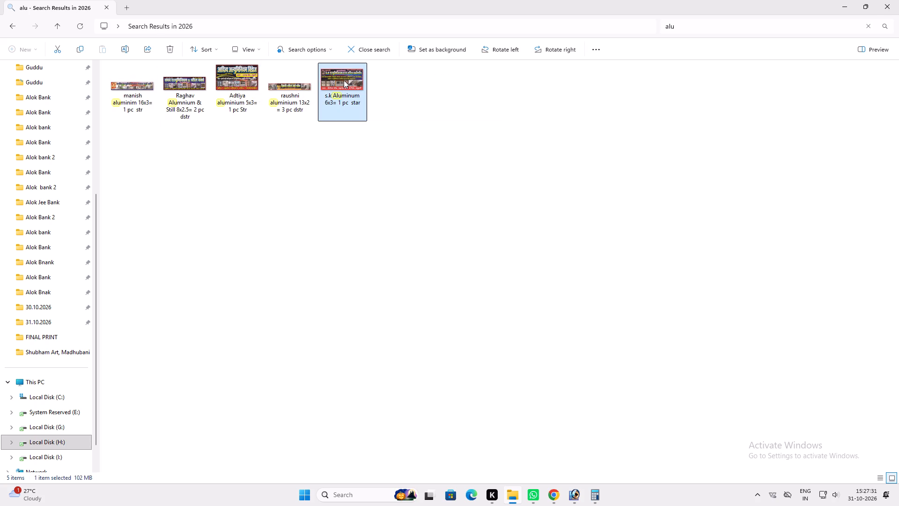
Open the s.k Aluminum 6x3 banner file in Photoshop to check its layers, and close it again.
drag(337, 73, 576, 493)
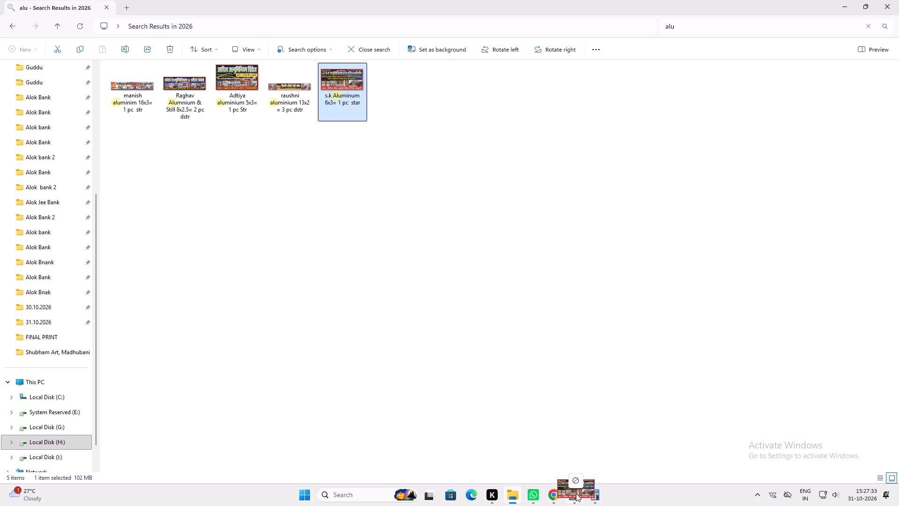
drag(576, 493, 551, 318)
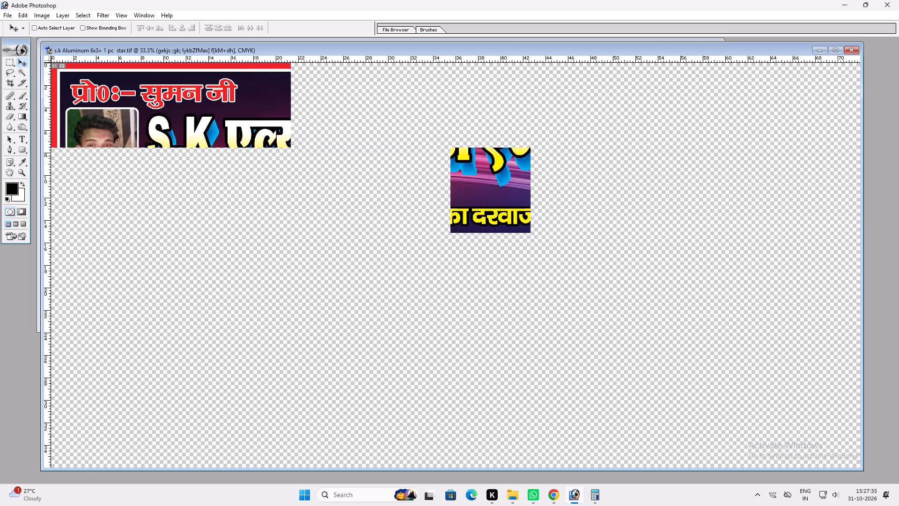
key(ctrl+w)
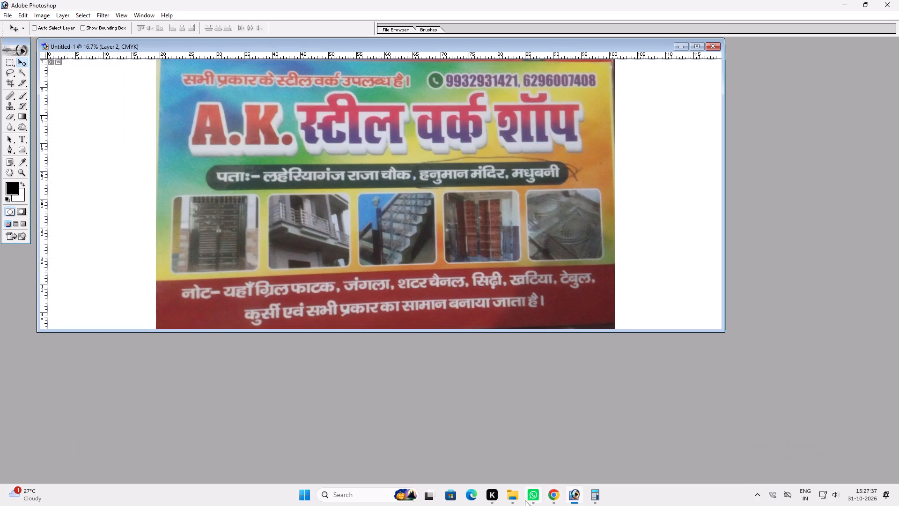
Open the Raghav Alumnium & Still 8x2.5 banner from the search results in Photoshop and move its window below the card image.
click(518, 484)
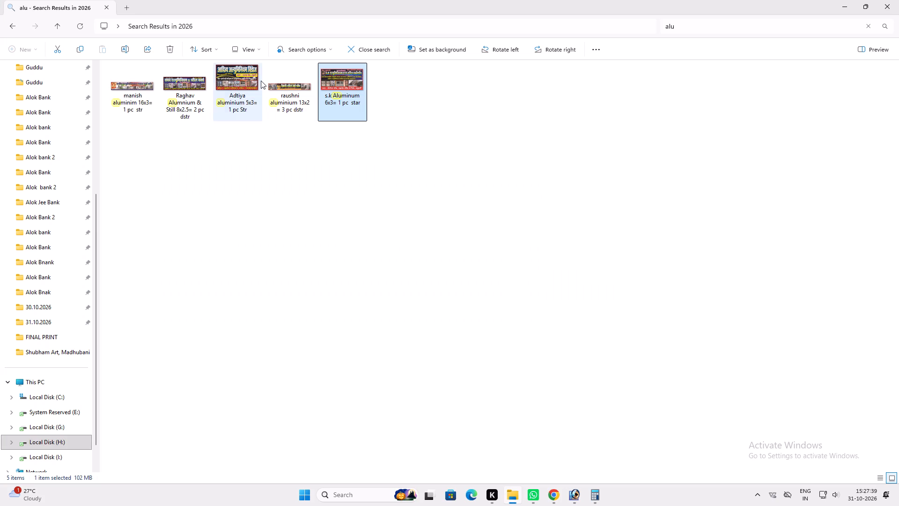
click(261, 81)
click(184, 87)
drag(182, 81, 577, 492)
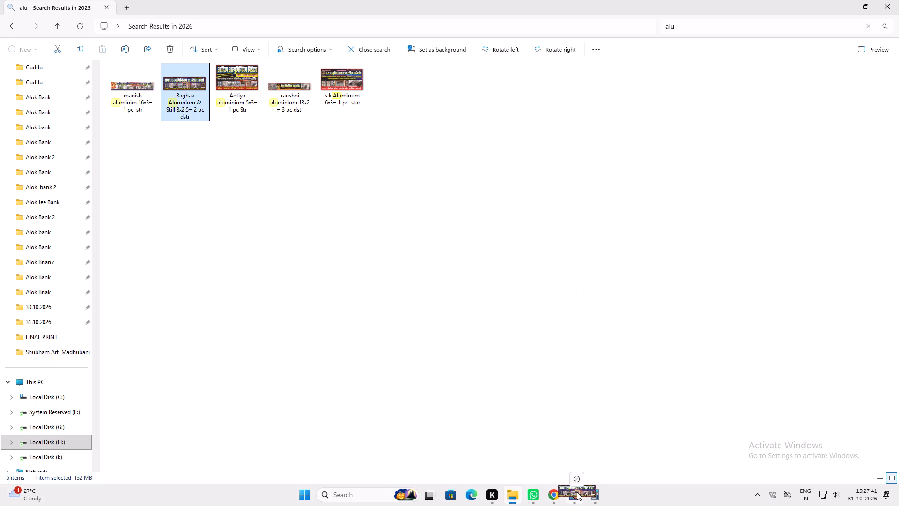
drag(577, 492, 563, 361)
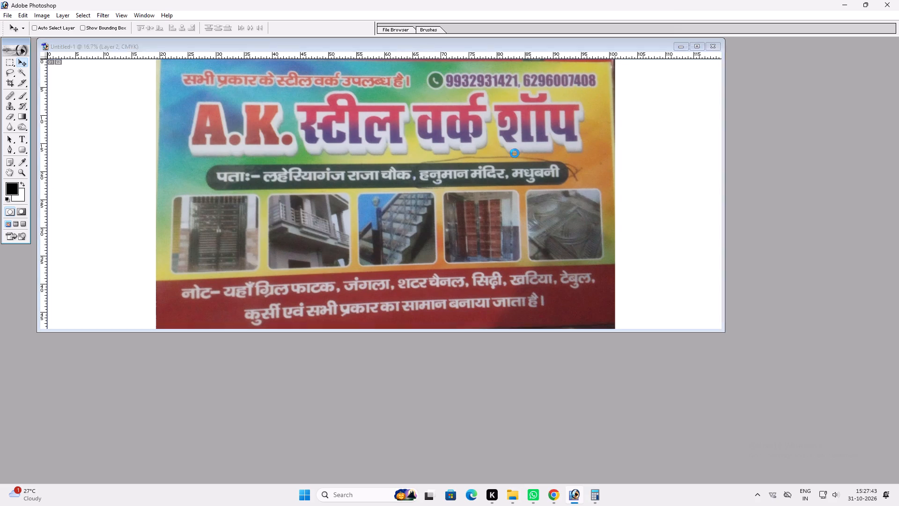
drag(548, 57, 562, 104)
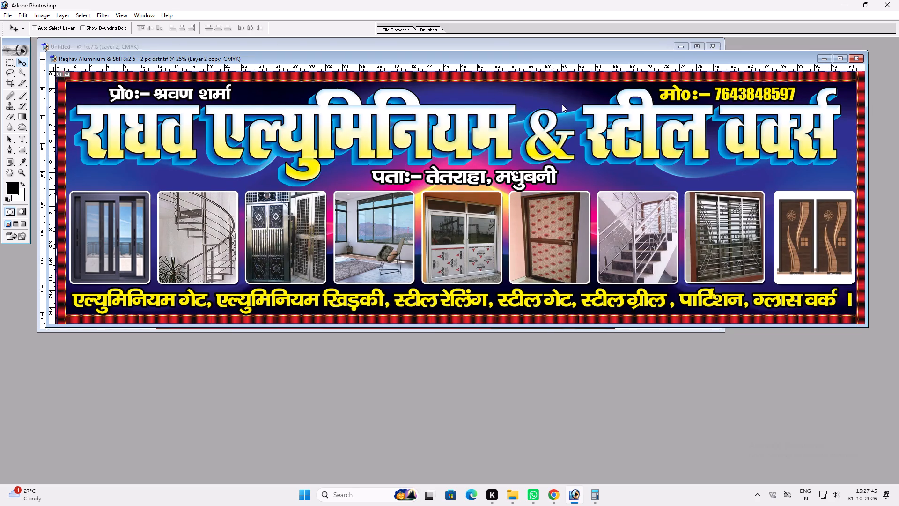
drag(562, 104, 579, 186)
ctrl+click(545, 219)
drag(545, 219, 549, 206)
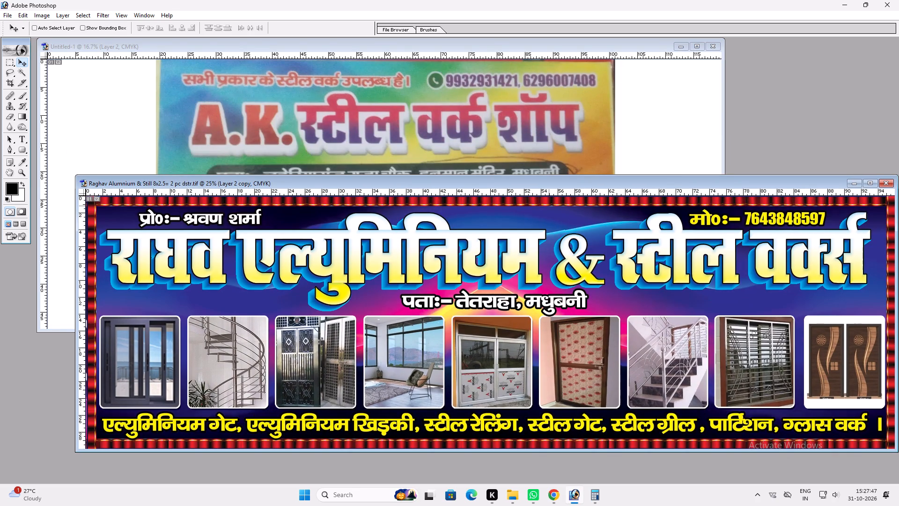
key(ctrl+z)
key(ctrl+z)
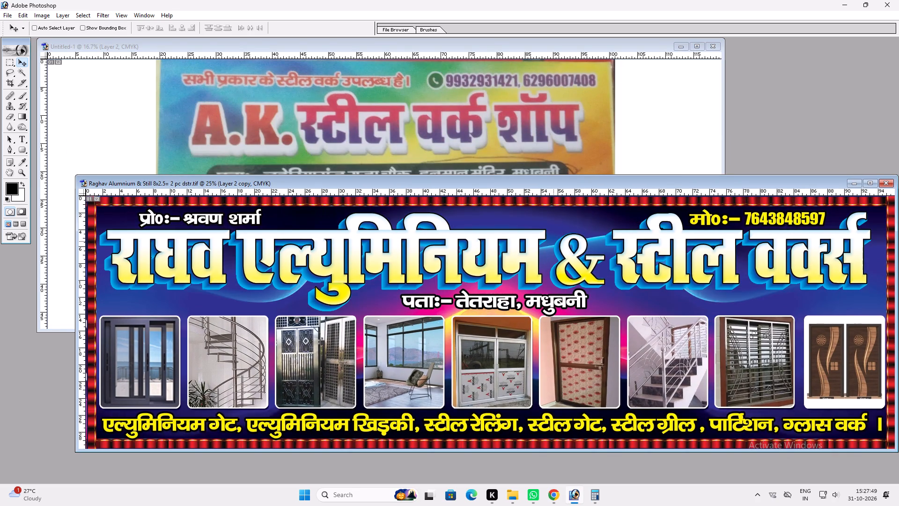
Copy the blue and pink wave background from the Raghav banner into Untitled-1 and align it with the canvas's upper left corner.
drag(555, 239, 543, 134)
key(v)
double_click(524, 45)
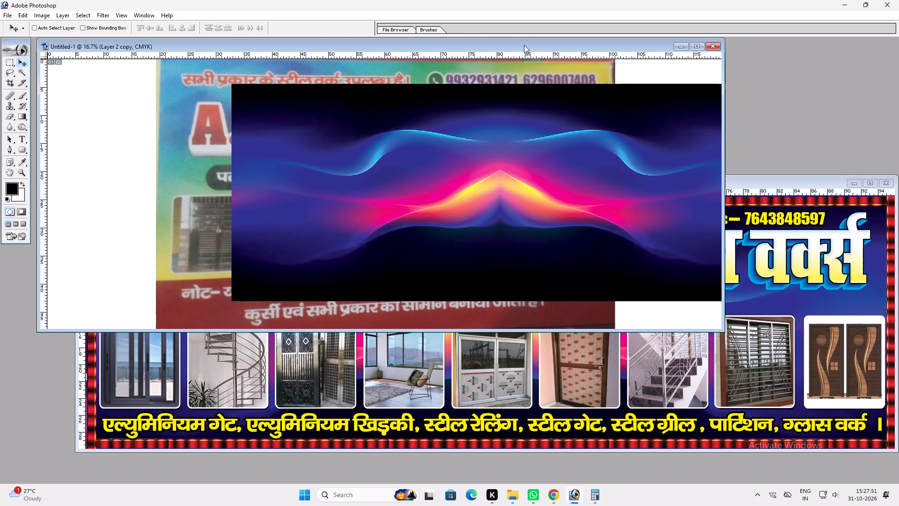
key(v)
drag(637, 244, 453, 220)
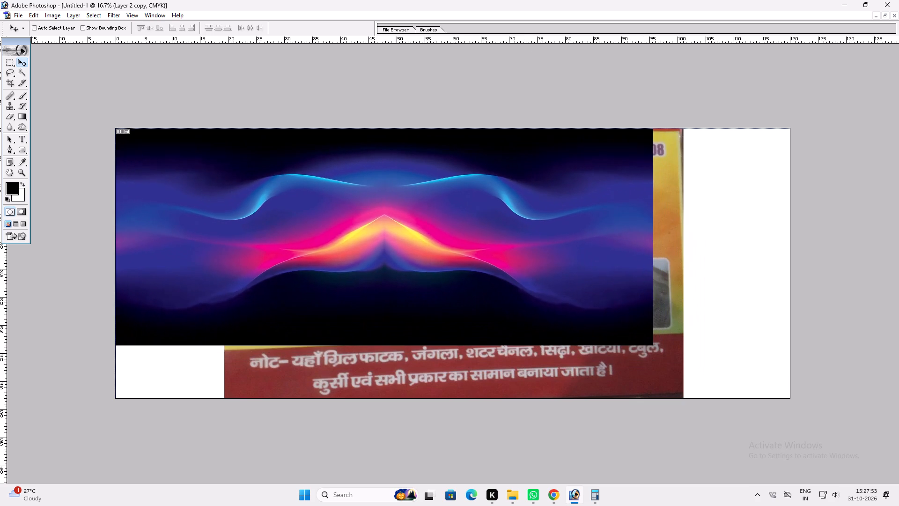
drag(453, 220, 451, 219)
Scale the wave background proportionally to cover the whole canvas and send it behind the card photo.
key(ctrl+t)
key(ctrl+t)
shift+drag(651, 348, 763, 387)
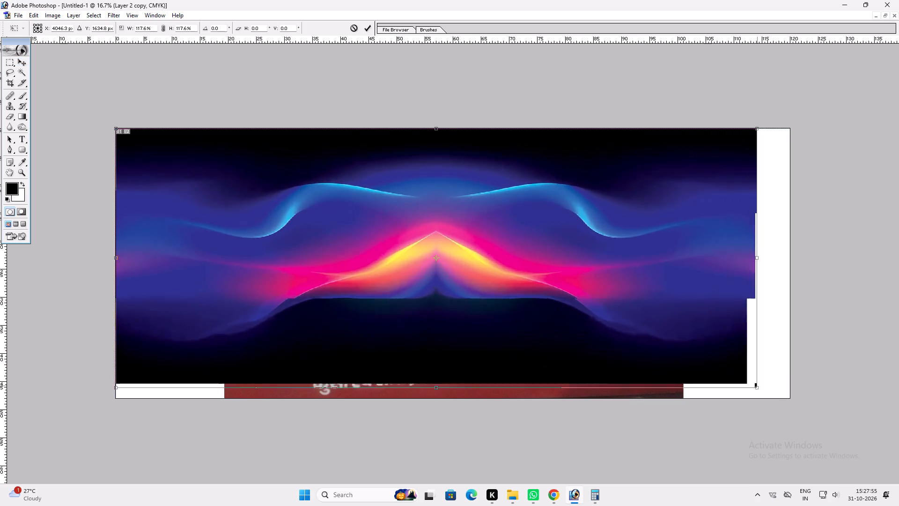
shift+drag(763, 387, 787, 394)
shift+drag(785, 392, 790, 390)
key(Return)
key(v)
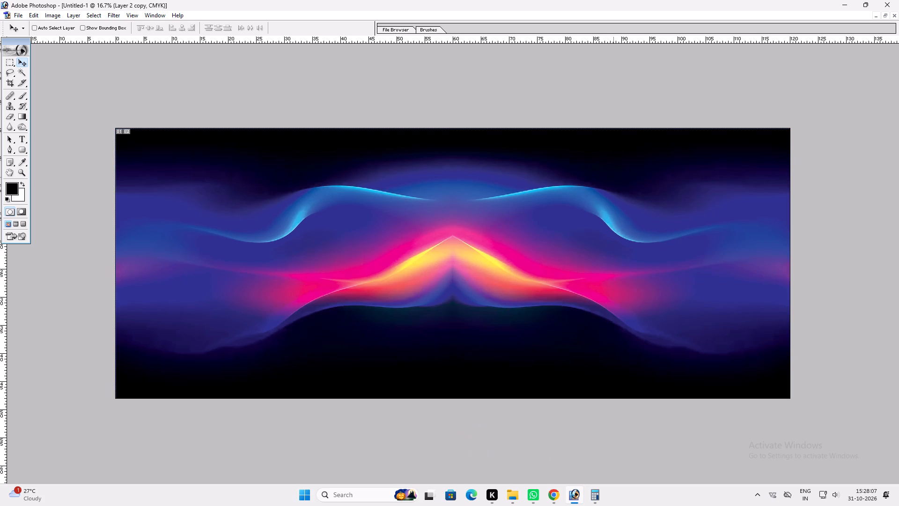
key(ctrl+shift+bracketleft)
Copy the red and black top border strip from the Raghav banner into Untitled-1 and bring it in front of all layers.
key(ctrl+plus)
key(space)
key(space)
key(space)
key(space)
key(space)
key(space)
right_click(502, 242)
drag(515, 244, 520, 246)
text(ff)
key(f)
click(800, 190)
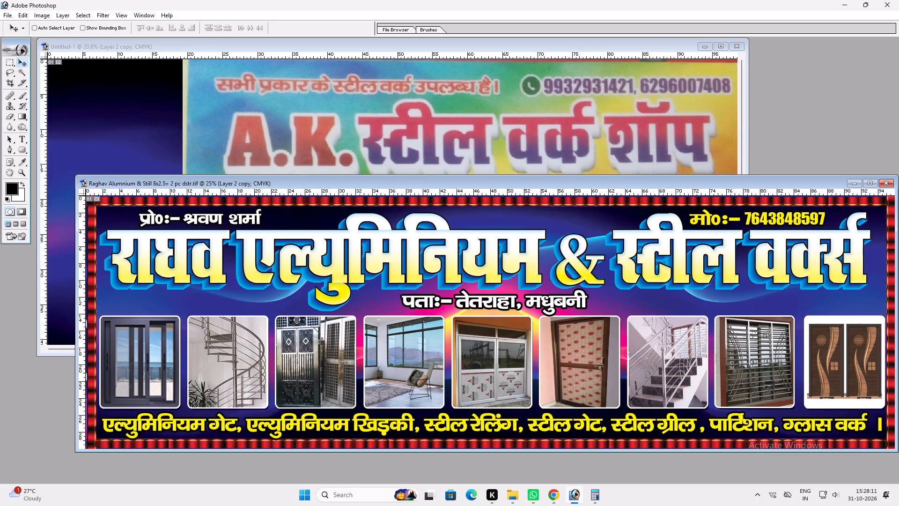
ctrl+click(799, 203)
drag(798, 204, 669, 119)
key(v)
click(713, 49)
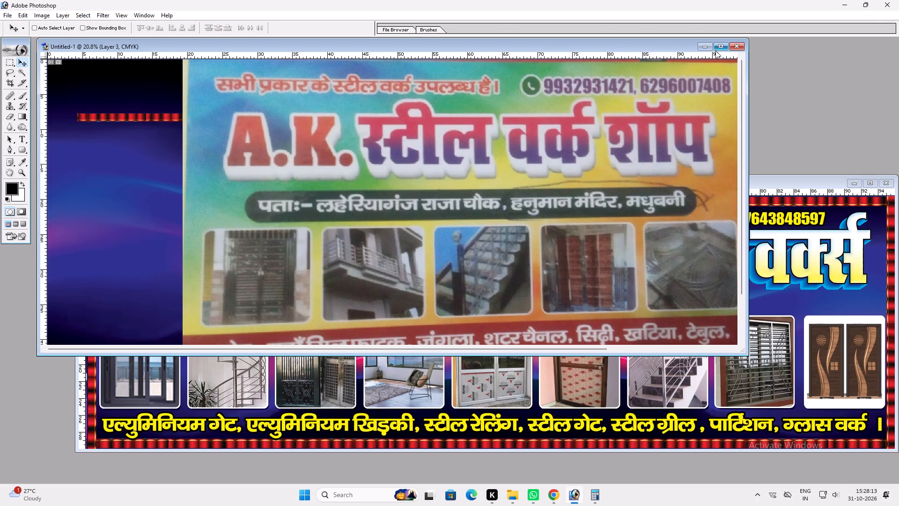
click(717, 51)
key(ctrl+shift+bracketright)
key(v)
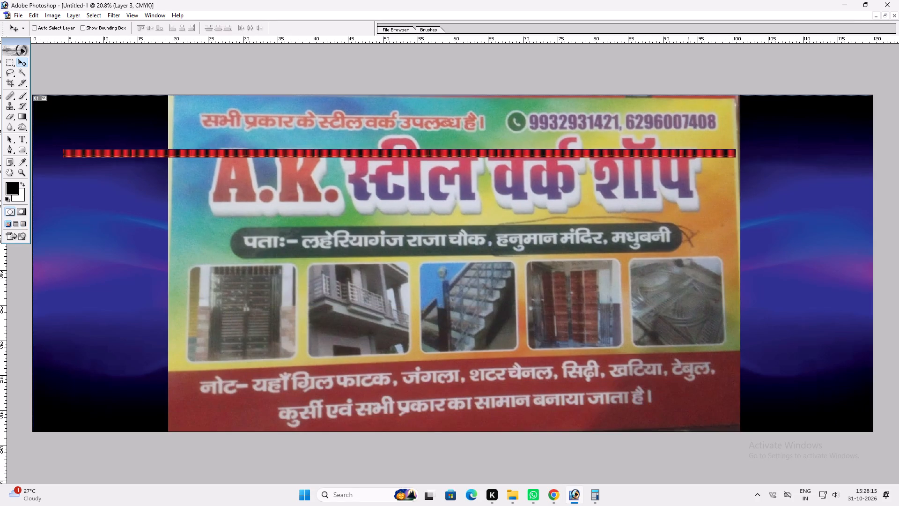
Place the border strip in the canvas's upper left corner and scale it proportionally to about 62.6%, half the canvas width.
key(space)
key(space)
key(space)
key(space)
key(space)
key(space)
key(space)
key(space)
key(space)
key(space)
key(space)
key(space)
key(space)
key(space)
key(space)
key(space)
key(space)
key(space)
key(space)
key(space)
right_click(623, 107)
click(644, 108)
click(648, 110)
scroll(637, 154, up, 1)
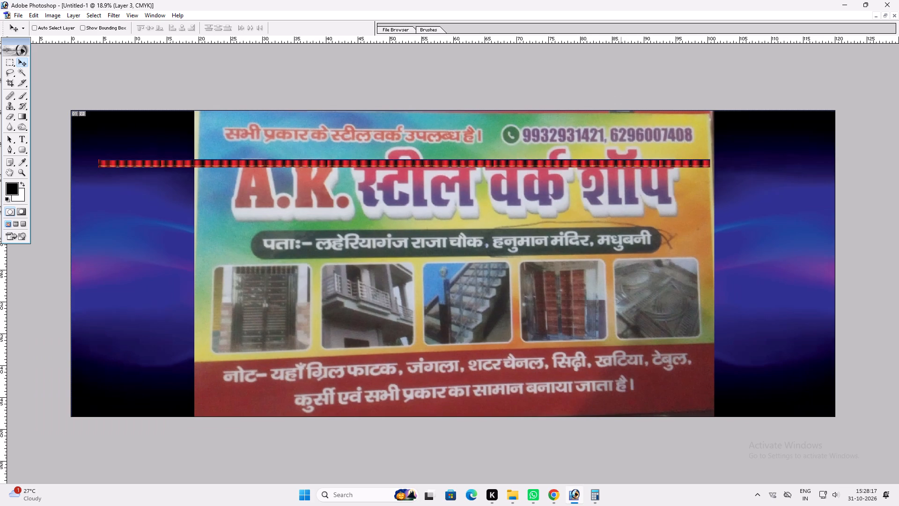
key(v)
drag(604, 167, 576, 117)
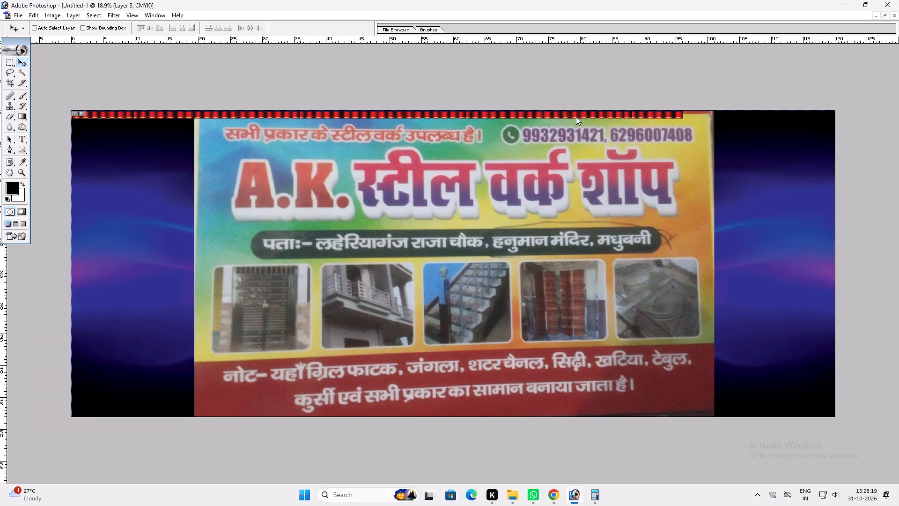
key(ctrl+t)
shift+drag(683, 119, 453, 115)
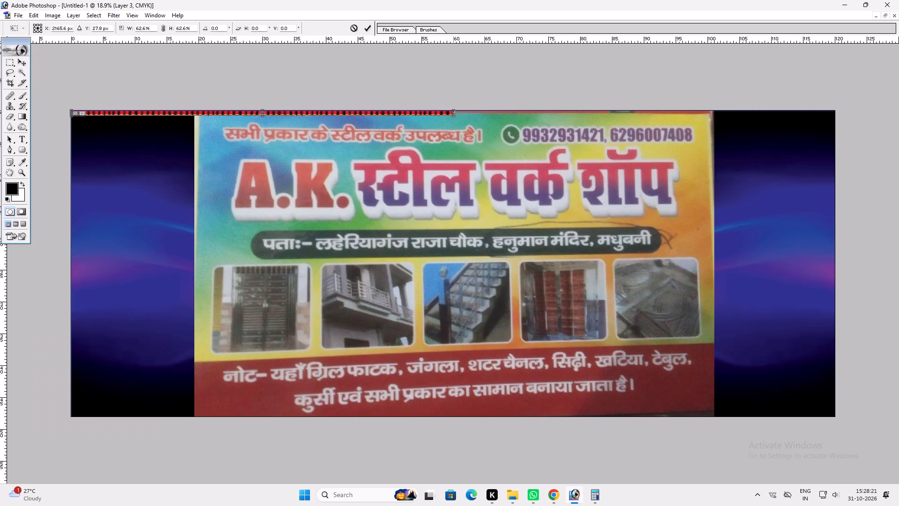
key(shift+Return)
Duplicate the strip across the other half of the top edge and merge both halves into one layer.
key(v)
alt+shift+drag(433, 118, 816, 104)
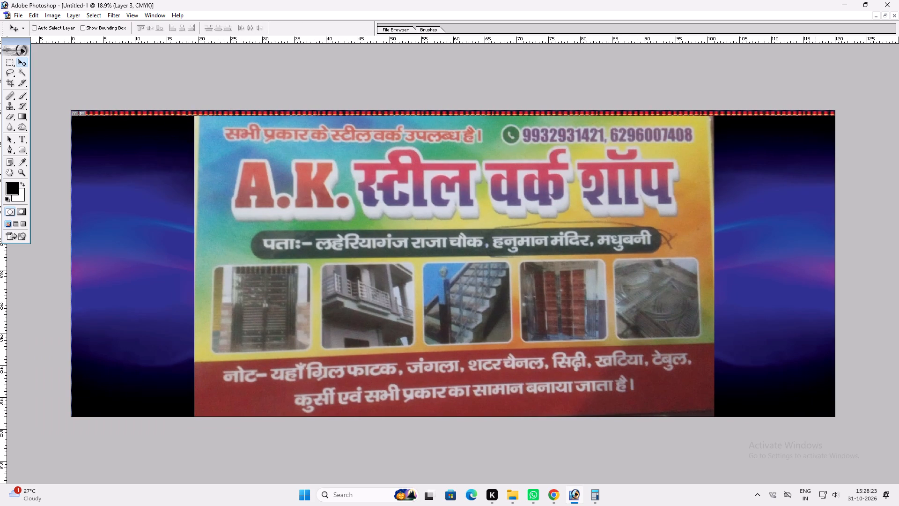
alt+shift+drag(816, 104, 816, 104)
ctrl+shift+click(353, 112)
drag(353, 113, 354, 125)
key(ctrl+z)
key(ctrl+e)
Duplicate the full-width top border, flip the copy vertically and place it along the canvas's bottom edge.
alt+shift+drag(362, 117, 369, 142)
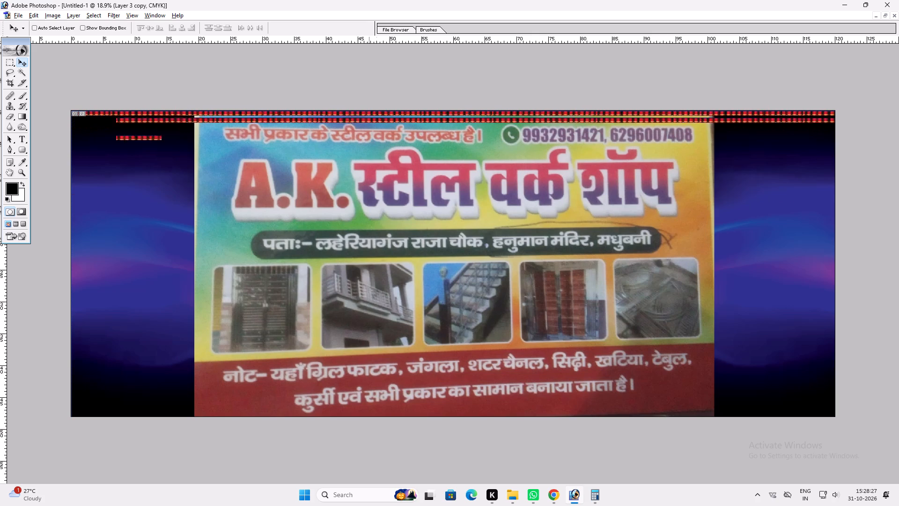
alt+shift+drag(369, 142, 380, 206)
key(ctrl+t)
ctrl+right_click(380, 206)
click(435, 328)
key(Return)
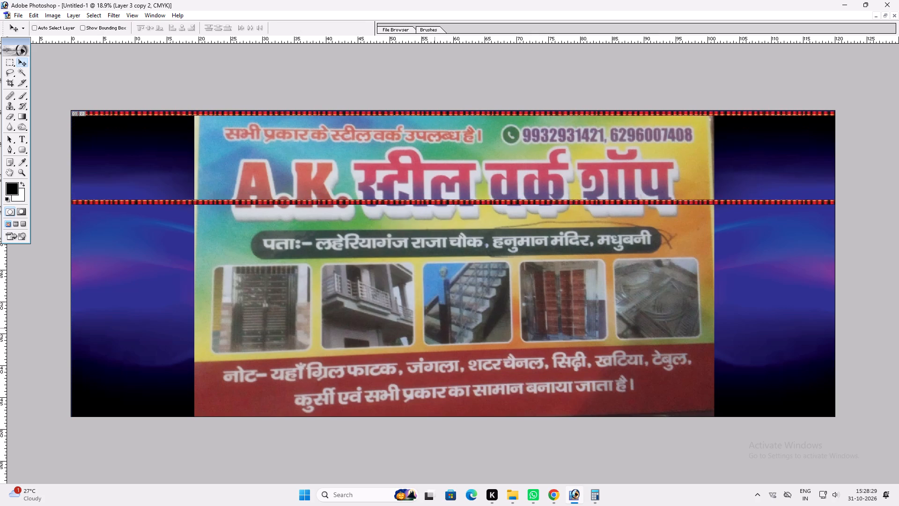
key(v)
shift+drag(452, 208, 486, 420)
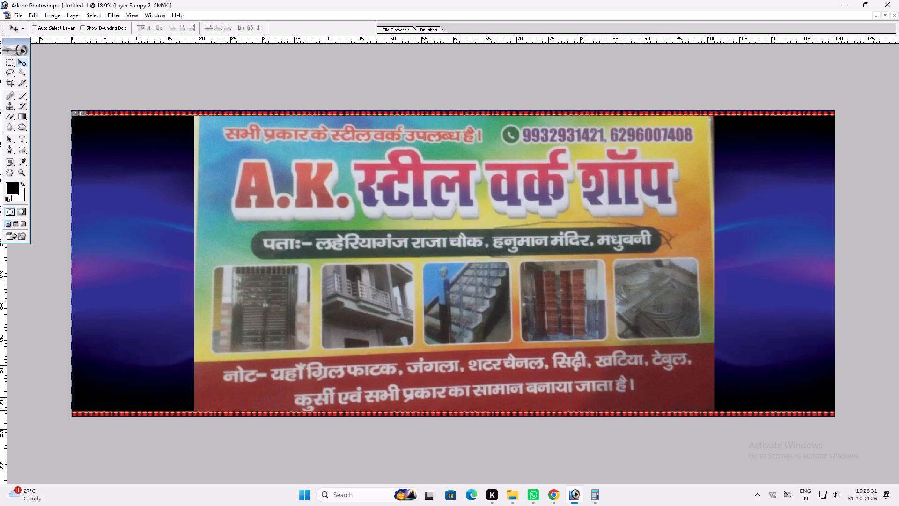
Duplicate the bottom border, rotate the copy 90° counterclockwise and place it along the canvas's right edge.
alt+shift+drag(486, 409, 489, 360)
key(ctrl+t)
ctrl+right_click(489, 360)
click(530, 328)
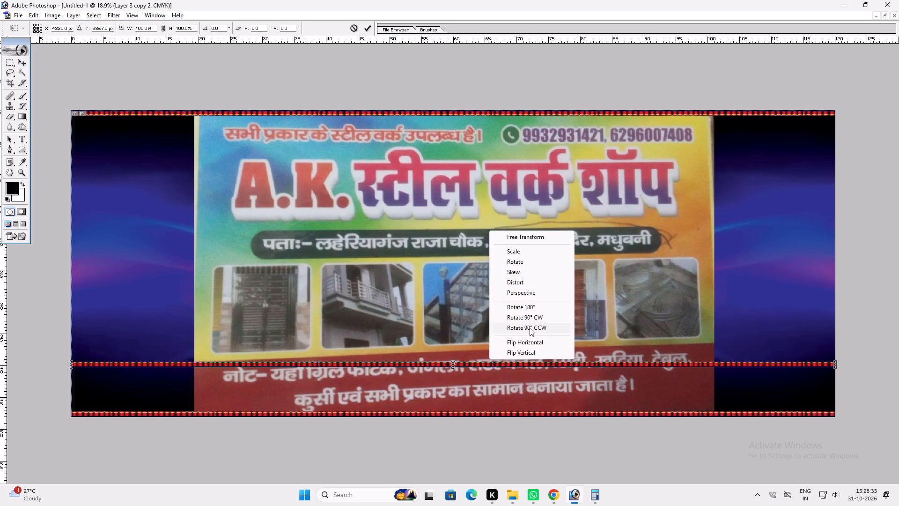
key(Return)
key(v)
shift+drag(468, 296, 847, 251)
Duplicate the right border, flip the copy horizontally and place it along the canvas's left edge.
alt+shift+drag(817, 242, 439, 252)
key(ctrl+t)
ctrl+right_click(439, 252)
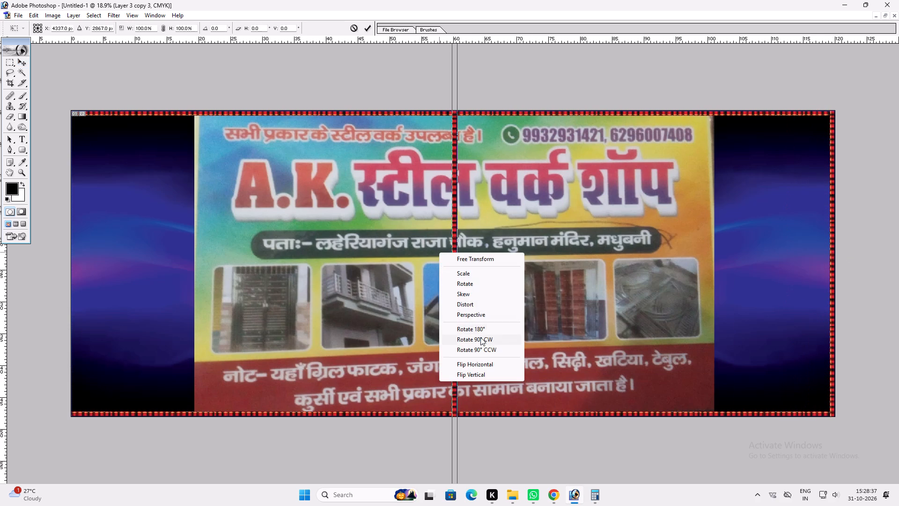
click(485, 364)
key(Return)
text(vv)
shift+drag(468, 338, 157, 320)
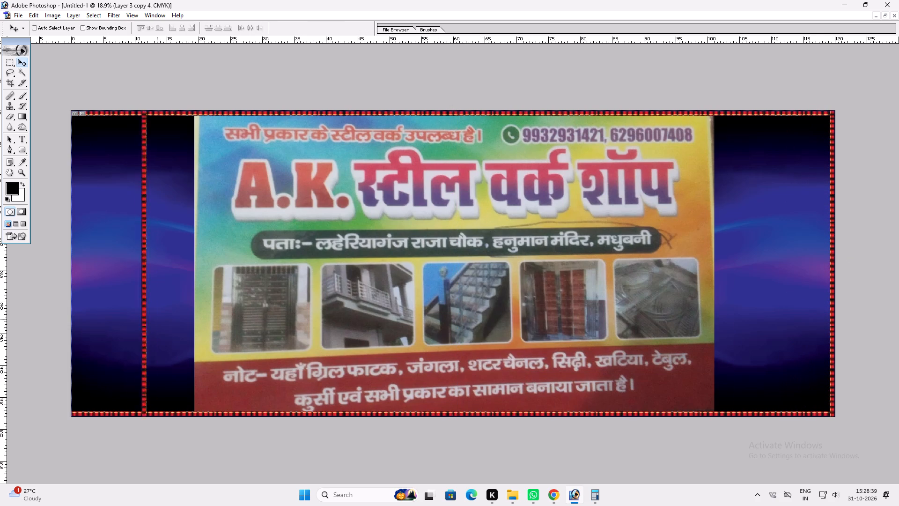
shift+drag(157, 320, 87, 306)
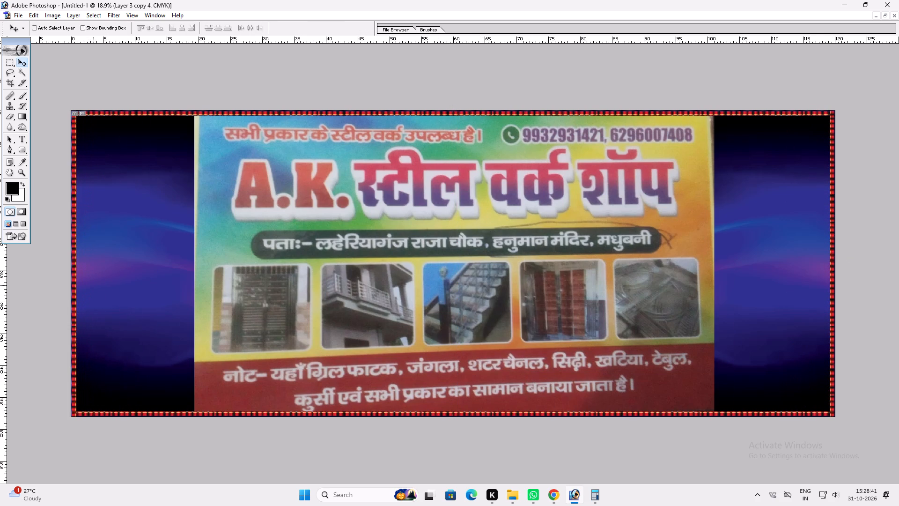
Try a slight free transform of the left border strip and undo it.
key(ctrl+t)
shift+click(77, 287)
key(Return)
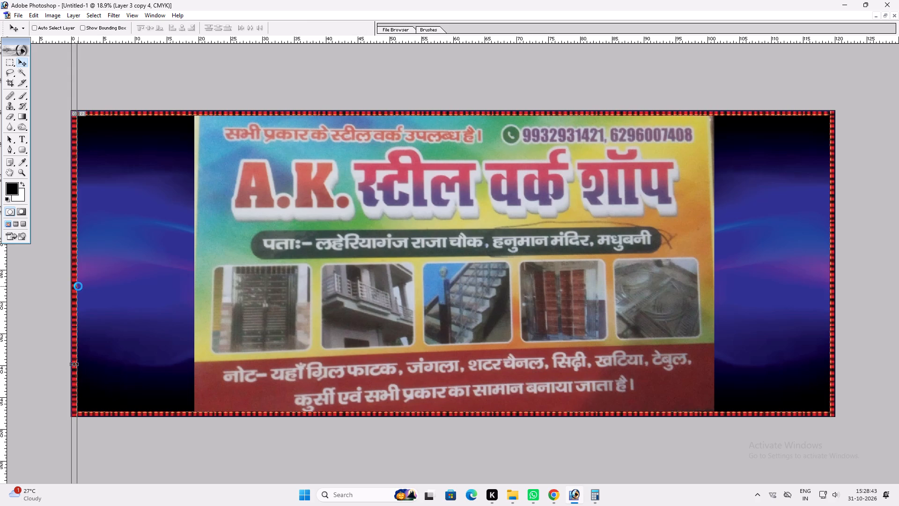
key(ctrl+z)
Add a black text line in the RAJ 02 font reading "सभी प्रकार के स्टील वर्क उपलब्ध है ।" across the banner's upper-left area.
key(v)
ctrl+click(504, 371)
key(ctrl+plus)
key(space)
key(space)
key(space)
key(space)
key(space)
key(space)
key(space)
key(space)
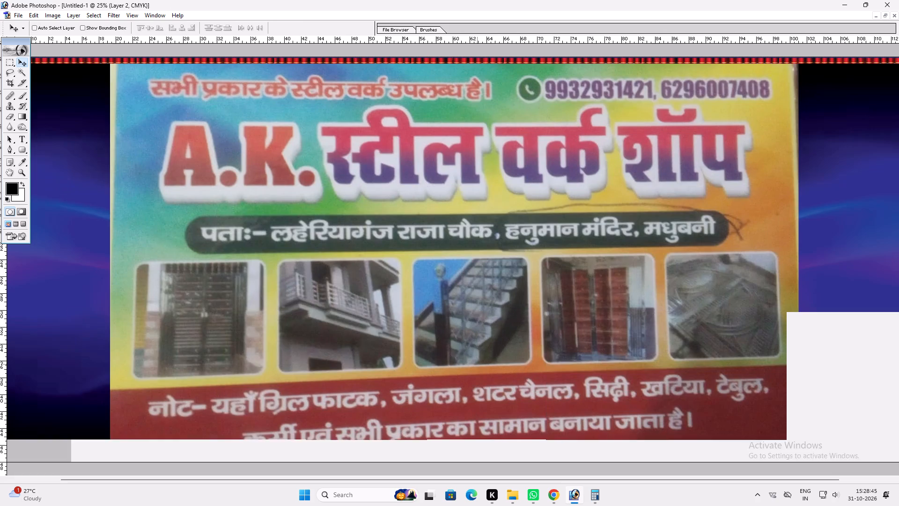
right_click(417, 307)
drag(437, 310, 442, 311)
key(v)
key(t)
key(t)
key(t)
key(t)
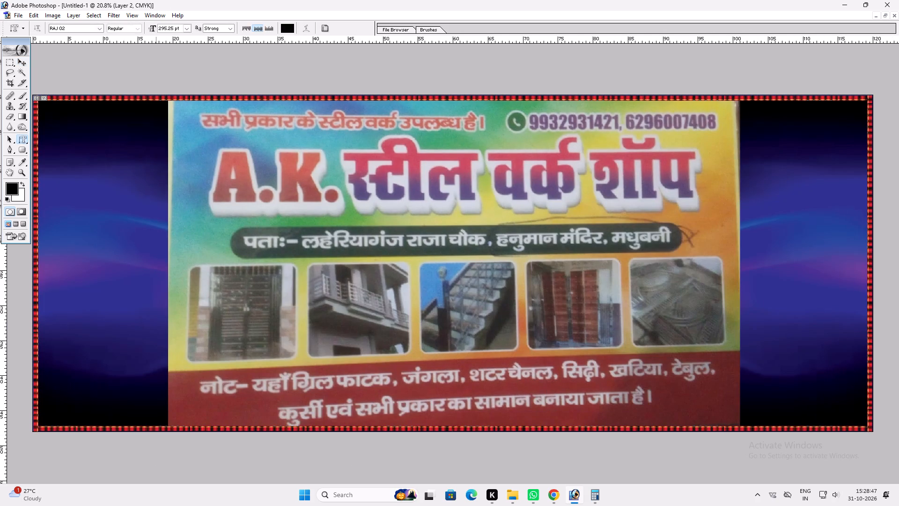
text(ttttt)
click(156, 169)
key(f)
key(f)
key(f)
key(ctrl+a)
text(lHkh)
key(space)
text(izdkj ds)
key(space)
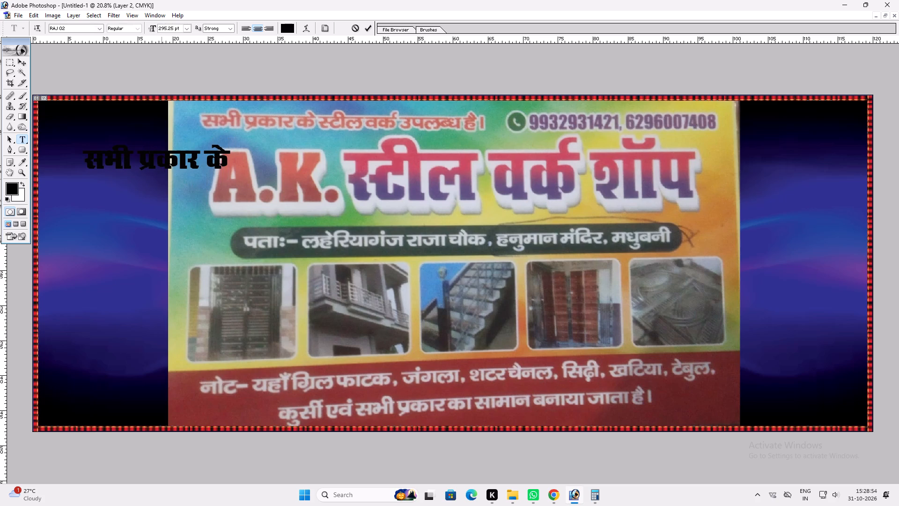
text(LV)
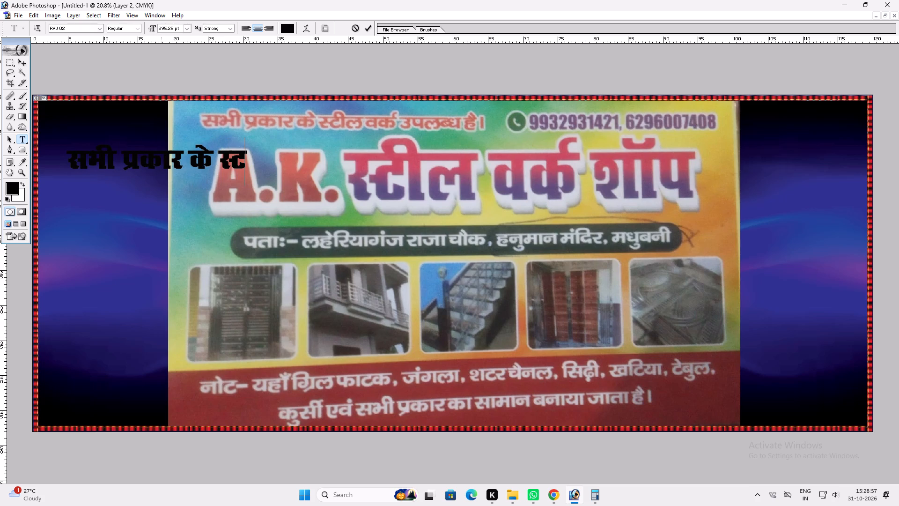
key(h)
text(y)
key(space)
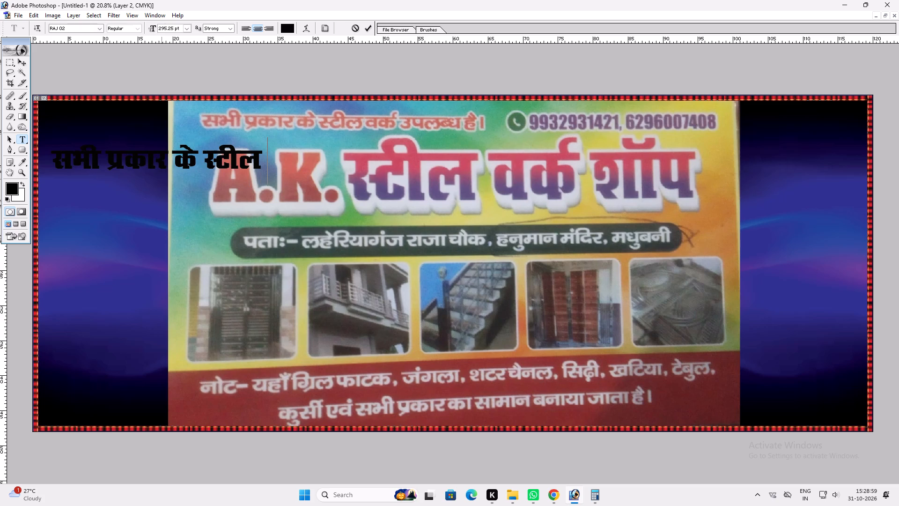
text(odZ miC/)
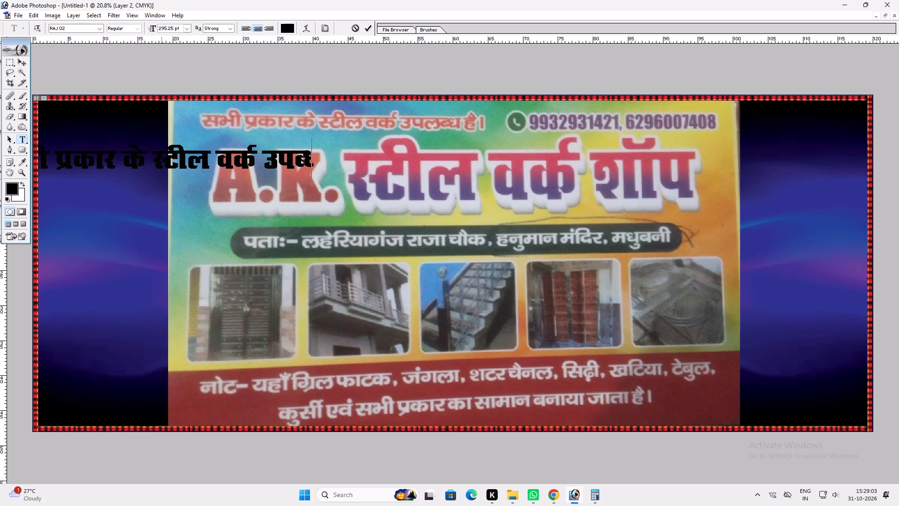
key(BackSpace)
key(BackSpace)
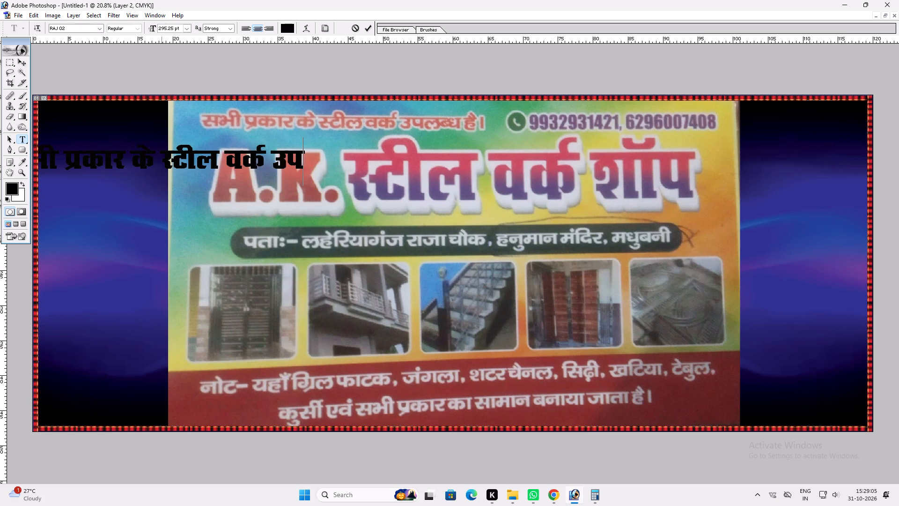
text(yC/)
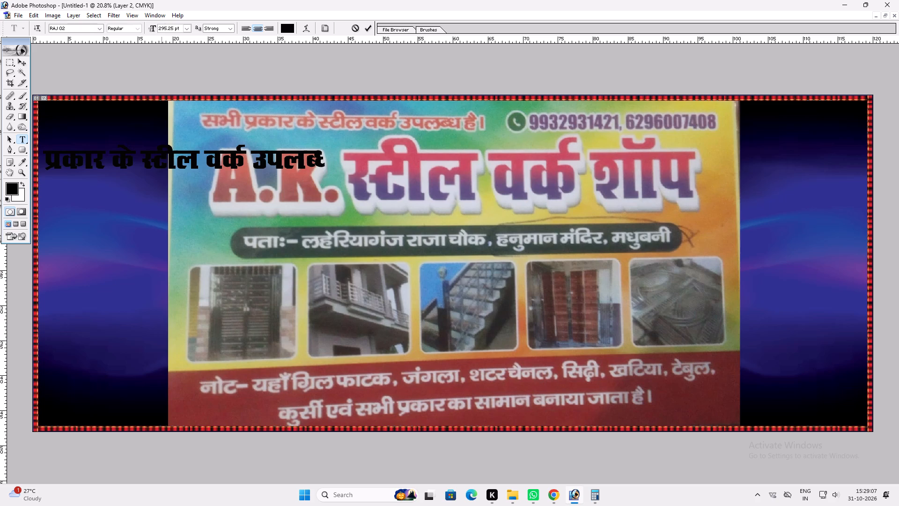
text(k gS A)
key(Return)
Move the new text line up and right, starting about 4.5 inches inside the canvas's left edge, just below the card's tagline.
text(vvv)
drag(271, 132, 340, 118)
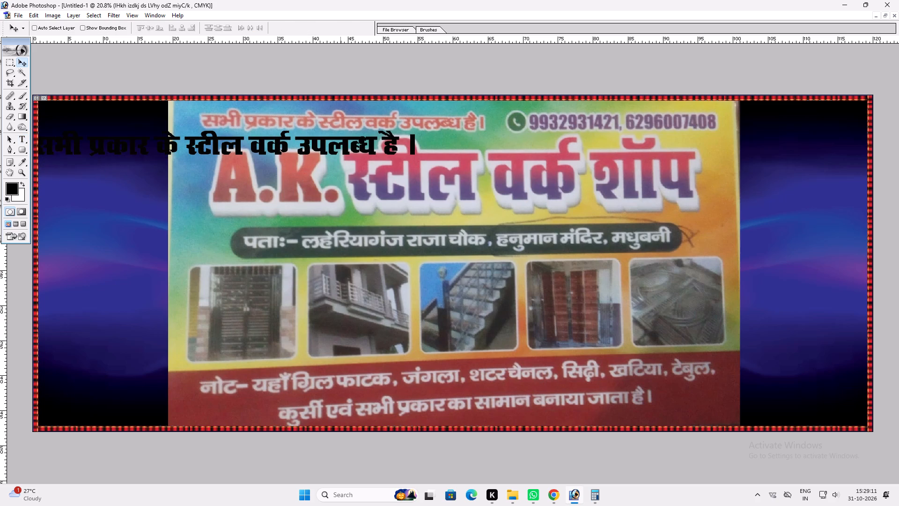
drag(362, 149, 393, 146)
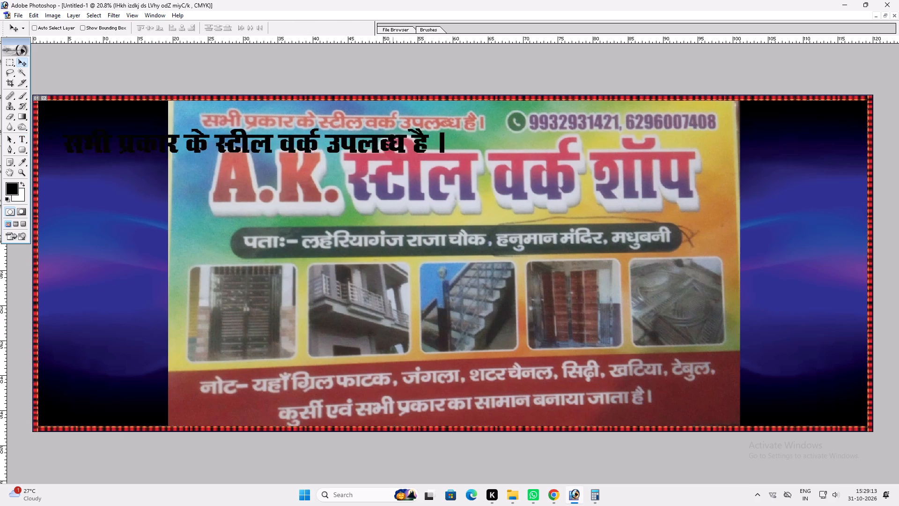
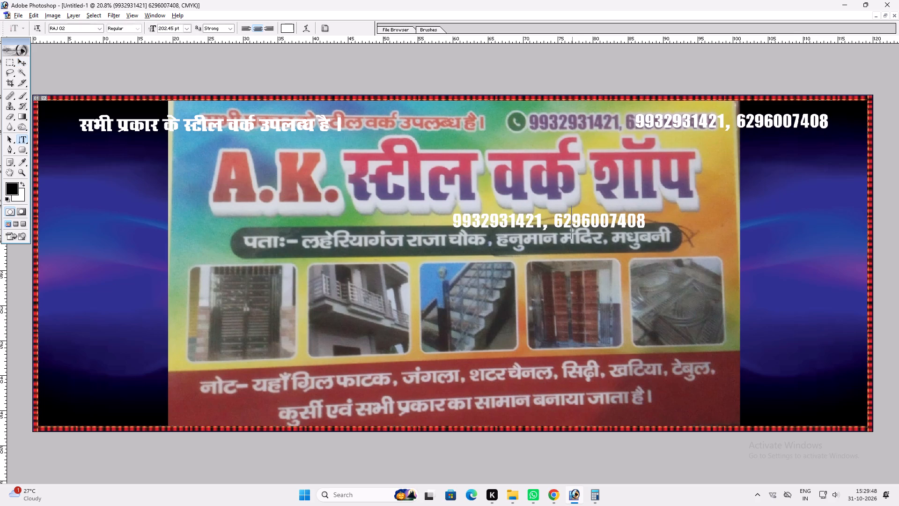
Replace the duplicated phone-number line in the middle of the banner with the card's Hindi address, leaving out the "पताः-" prefix.
key(ctrl+a)
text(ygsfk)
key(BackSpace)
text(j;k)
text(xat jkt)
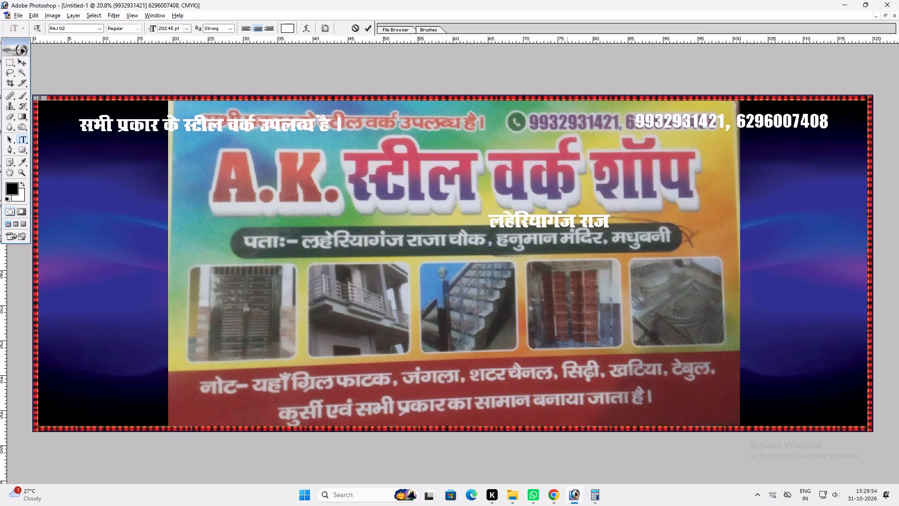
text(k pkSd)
drag(792, 331, 625, 364)
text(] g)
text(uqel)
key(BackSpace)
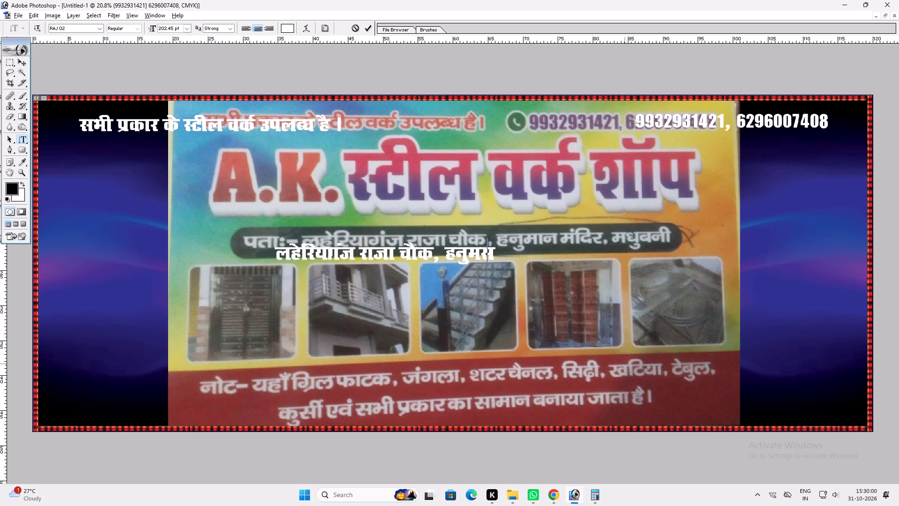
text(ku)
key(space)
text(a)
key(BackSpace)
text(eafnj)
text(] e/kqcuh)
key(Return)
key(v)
In the 31.10.2026 folder, rename the Raj Drug Agency file as "Raj Drug Agency 1x8= 2 pc ff dstar".
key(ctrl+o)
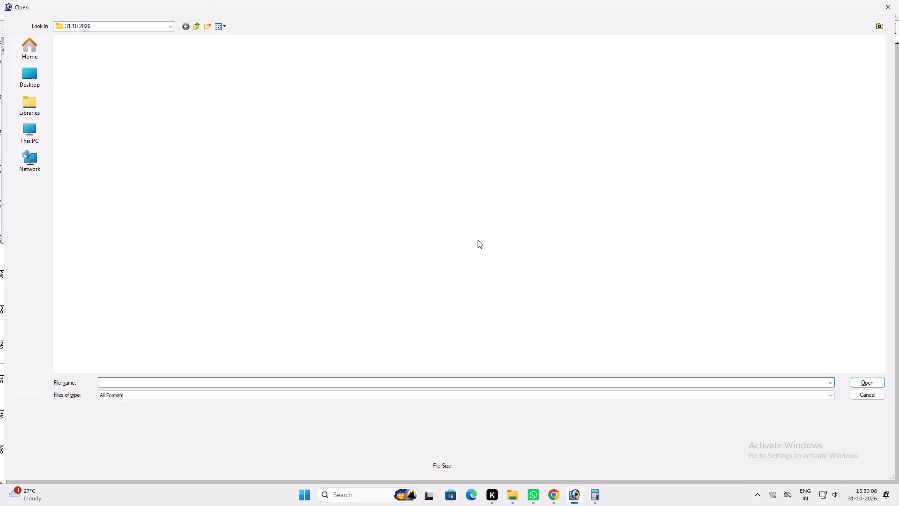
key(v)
click(468, 63)
ctrl+click(422, 72)
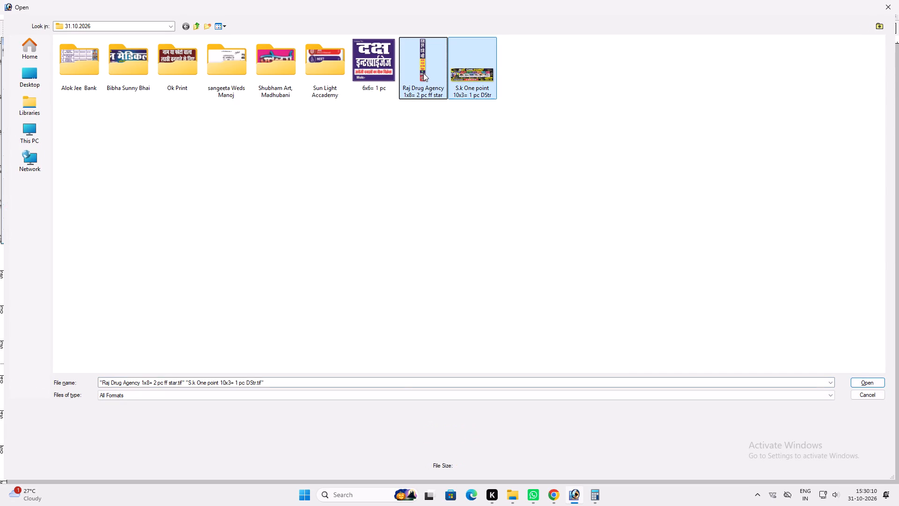
click(423, 73)
key(F2)
click(434, 97)
key(d)
click(451, 115)
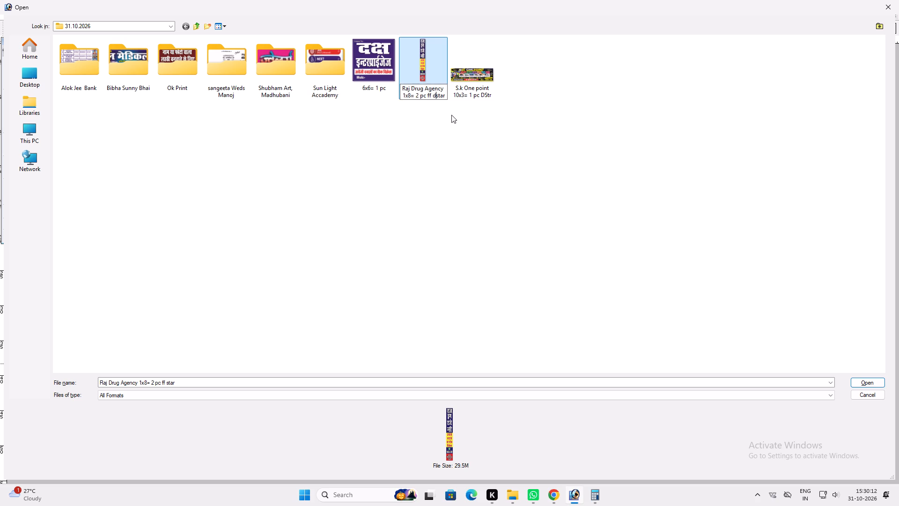
drag(490, 134, 417, 65)
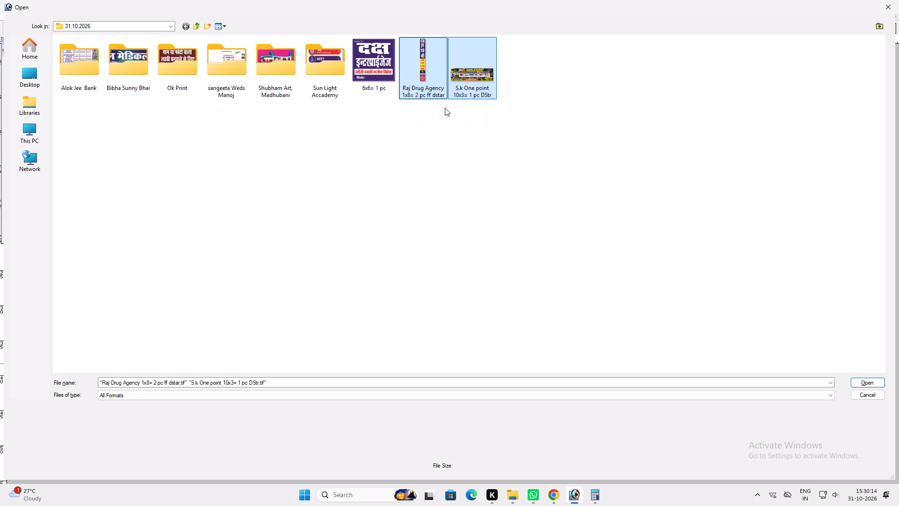
click(413, 66)
drag(457, 123, 424, 79)
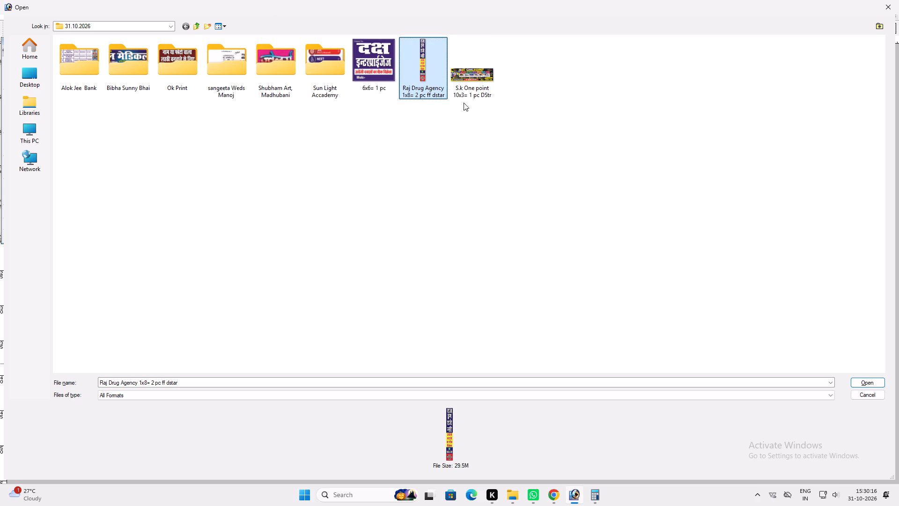
click(435, 75)
Create a folder named "Shivangi Art, Bhauara" in 31.10.2026 and move the Raj Drug Agency file into it.
click(206, 25)
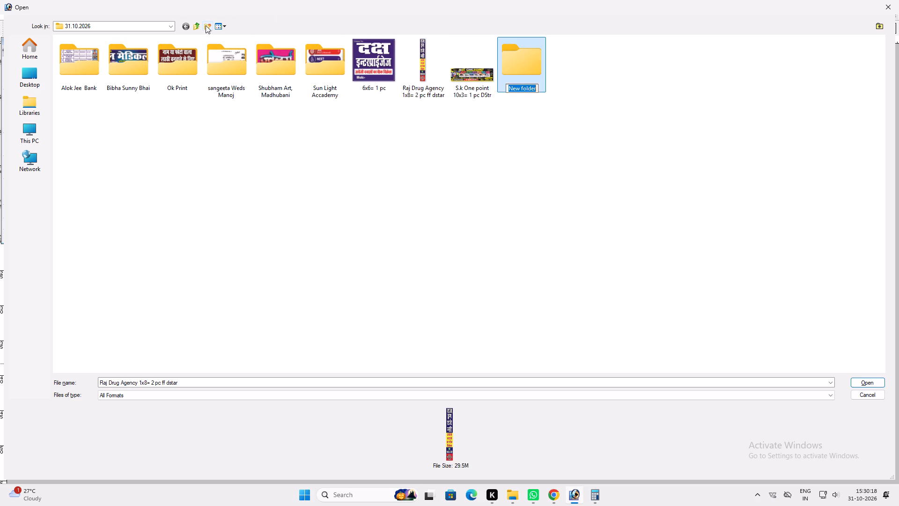
key(shift+s)
text(hivangi)
text(i)
key(space)
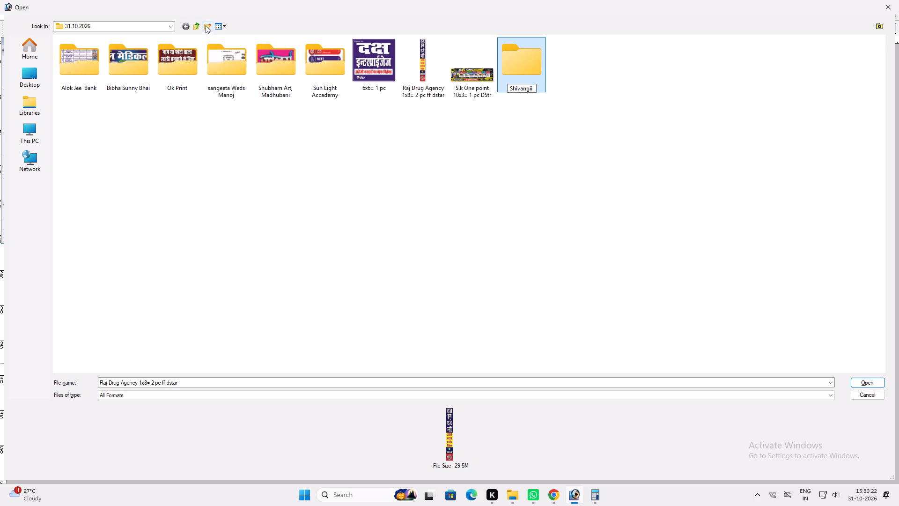
key(BackSpace)
key(BackSpace)
key(space)
text(Art)
text(,)
key(space)
key(shift+b)
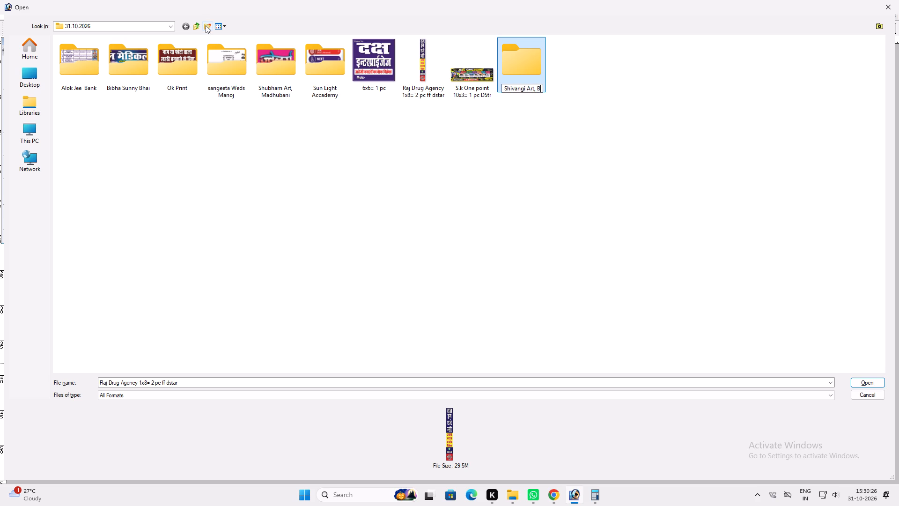
text(ha)
text(uara)
key(space)
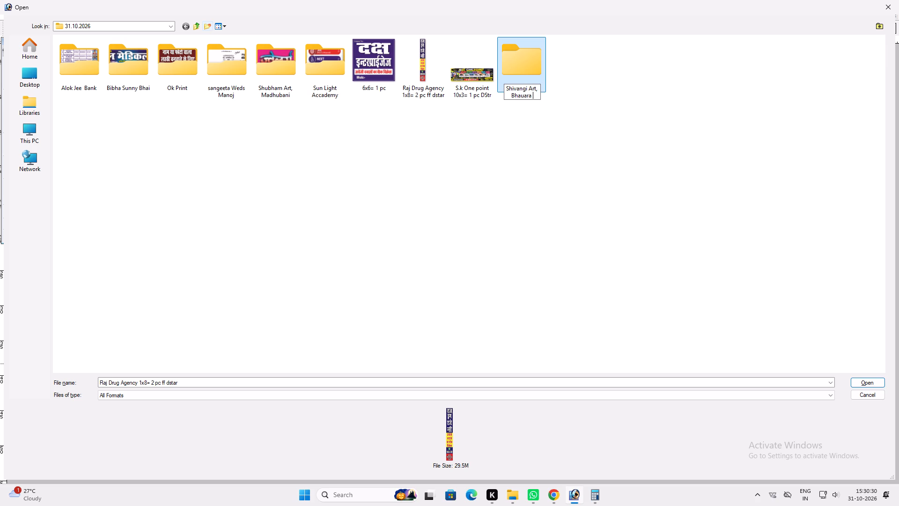
key(Return)
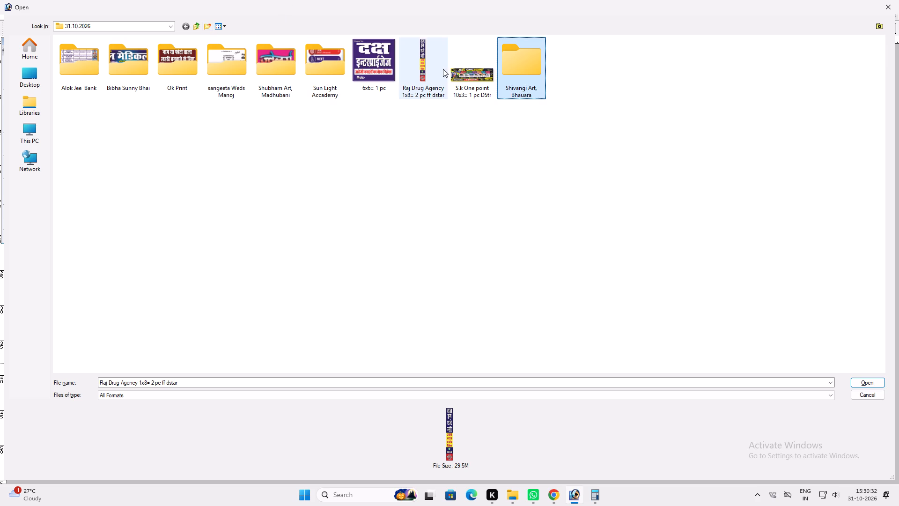
drag(425, 66, 515, 57)
Copy the Shivangi Art, Bhauara folder and the S.k One point 10x3 file into october's FINAL PRINT folder.
drag(471, 65, 413, 171)
drag(508, 146, 450, 95)
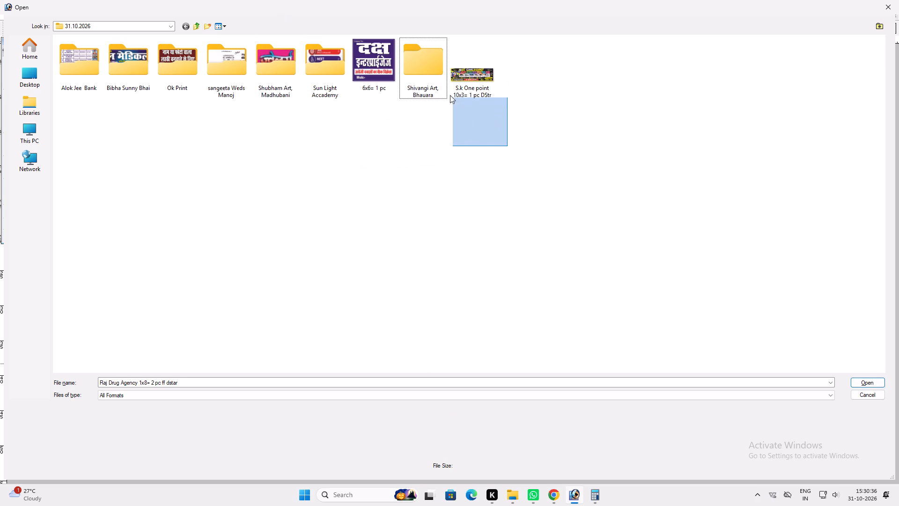
drag(450, 95, 429, 61)
key(ctrl+c)
key(ctrl+c)
key(ctrl+c)
key(ctrl+c)
click(199, 29)
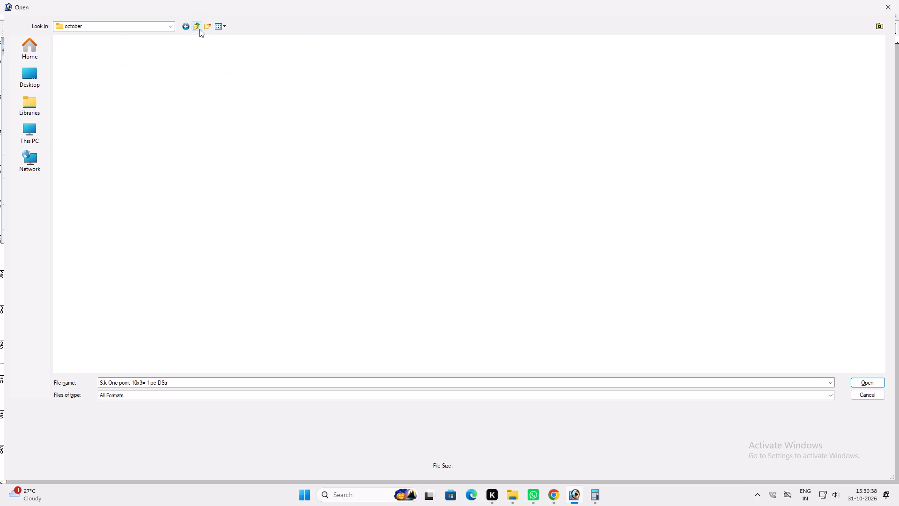
triple_click(755, 134)
key(ctrl+v)
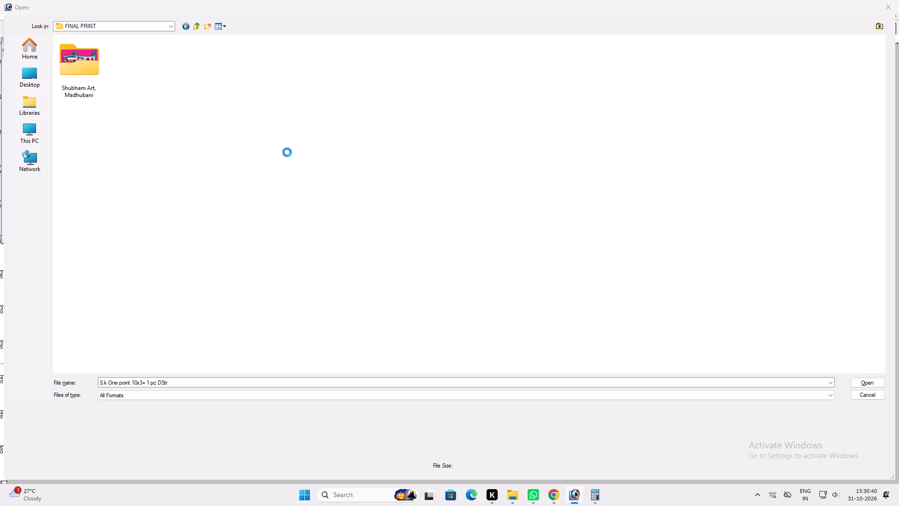
Back in 31.10.2026, move the S.k One point file and the Shivangi Art, Bhauara folder into Ok Print and close the file browser.
click(199, 28)
click(663, 238)
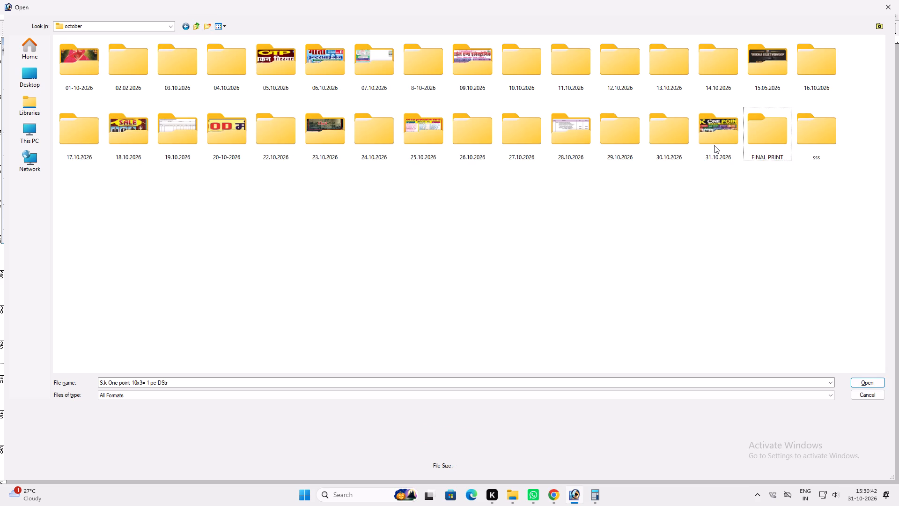
double_click(714, 145)
drag(409, 160, 392, 99)
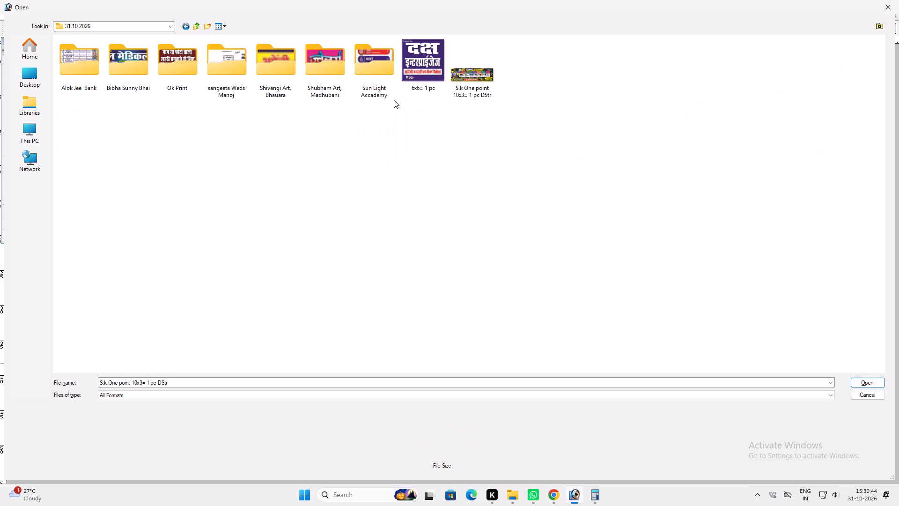
drag(486, 133, 476, 71)
drag(476, 71, 185, 112)
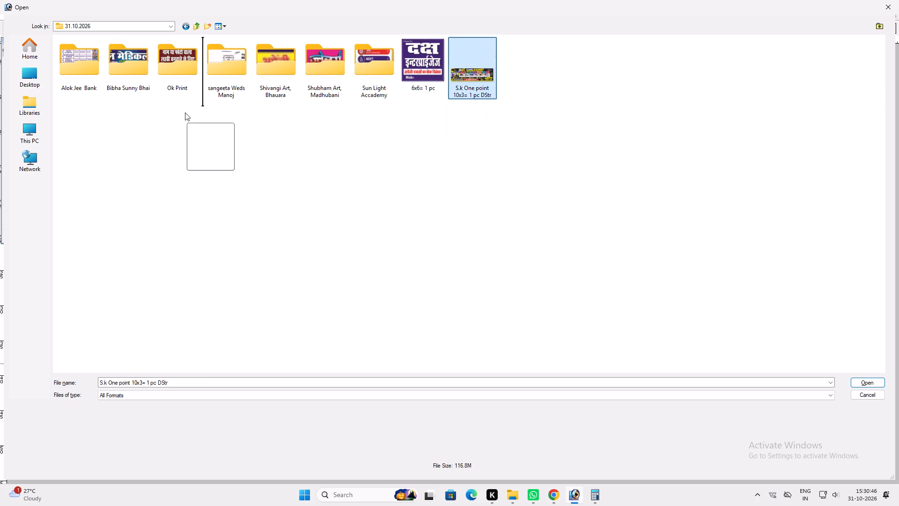
drag(185, 112, 169, 51)
drag(260, 67, 174, 72)
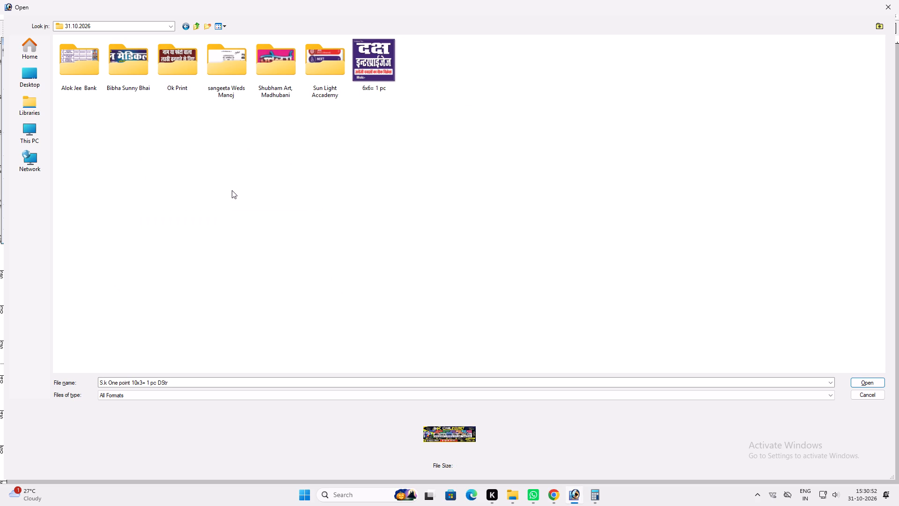
click(898, 0)
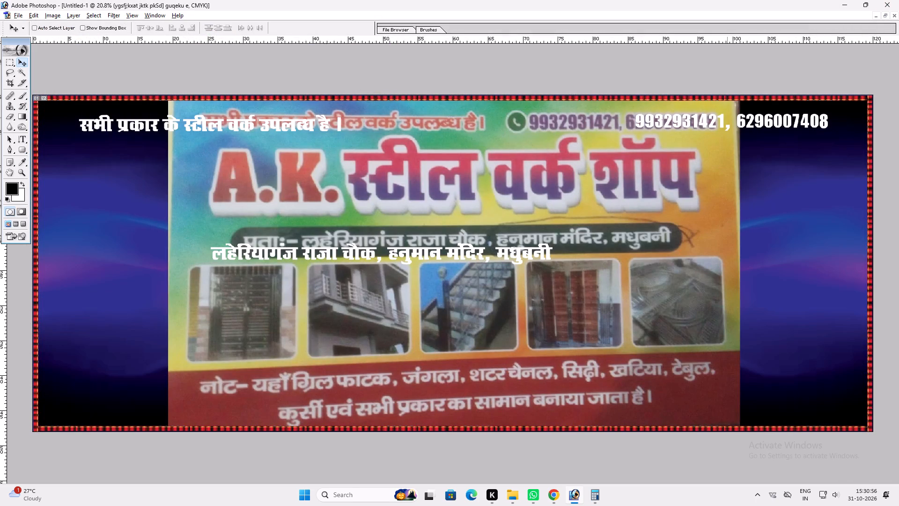
Move the address line about 5 inches right and 3.5 inches up, over the top edge of the card's dark address bar.
ctrl+double_click(482, 251)
ctrl+drag(480, 250, 518, 225)
Duplicate the address line, swap the copy's text for a short placeholder, and shift it down to the lower edge of the card's photos.
alt+drag(516, 228, 514, 243)
key(t)
click(511, 245)
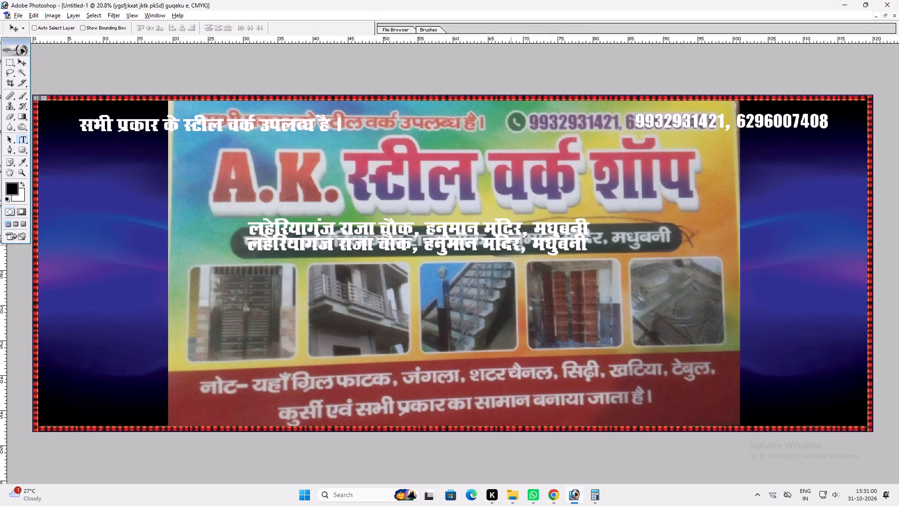
key(ctrl+a)
key(f)
key(f)
key(ctrl+a)
ctrl+drag(640, 246, 555, 329)
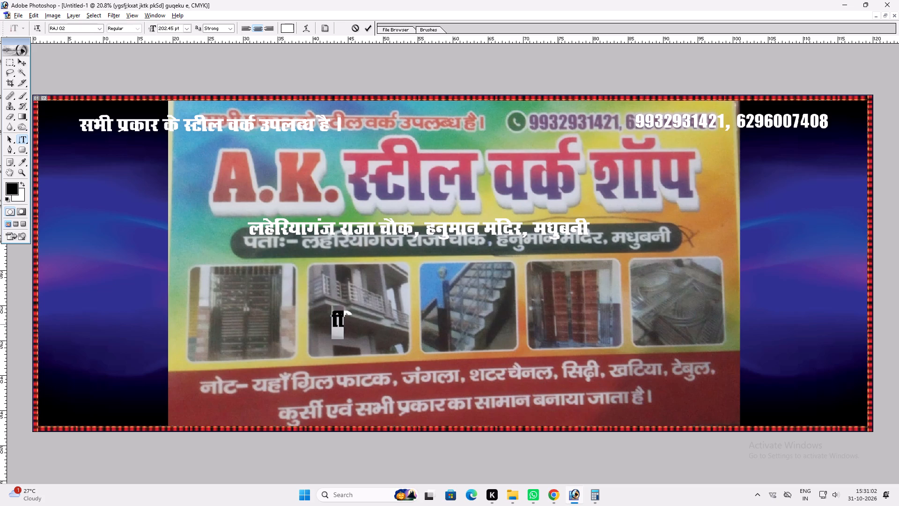
ctrl+drag(555, 329, 540, 351)
Replace the placeholder near the photos' lower edge with the note's opening words "नोटः- यहाँ ग्रिल फाटक".
text(uksV%&)
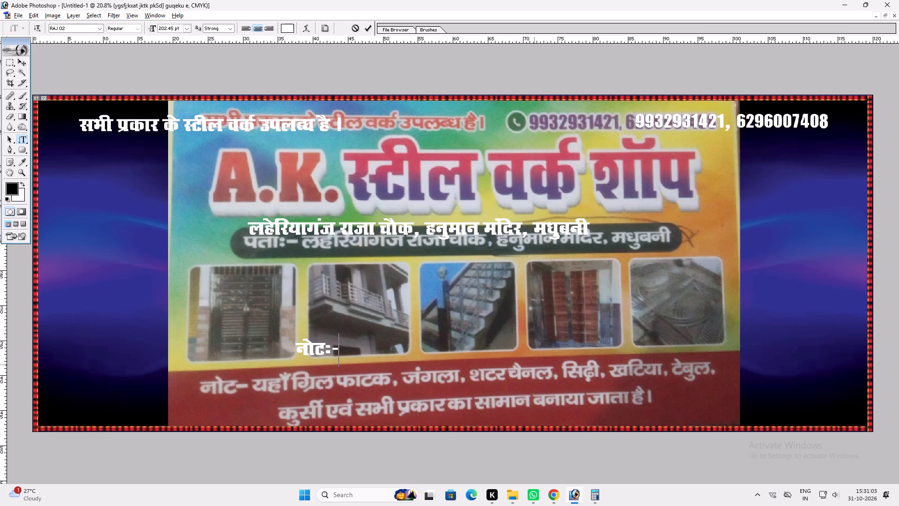
key(space)
text(;gk)
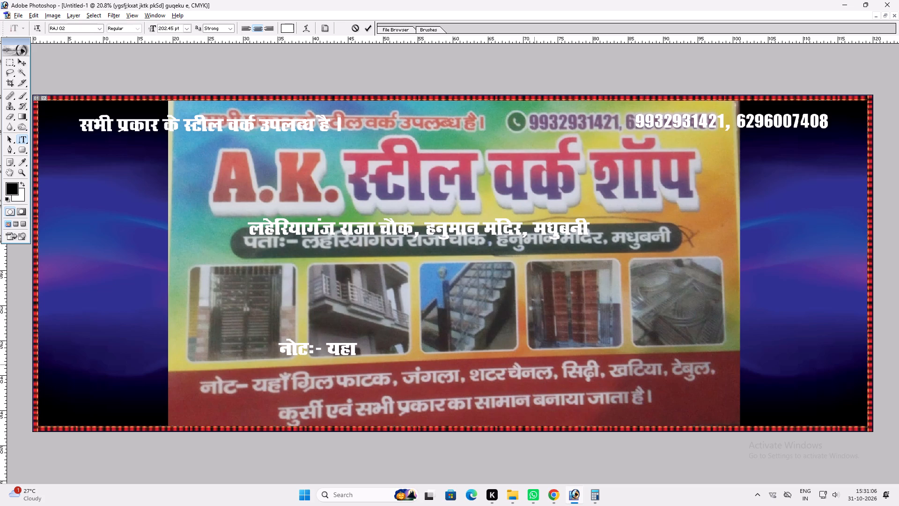
key(alt+0)
key(alt+1)
key(alt+6)
key(alt+1)
key(space)
key(f)
text(xz)
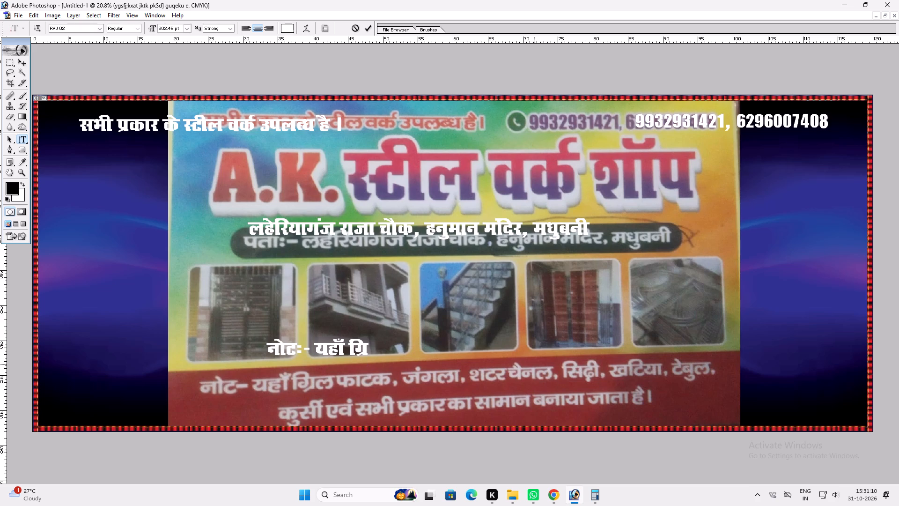
text(yu)
key(BackSpace)
key(space)
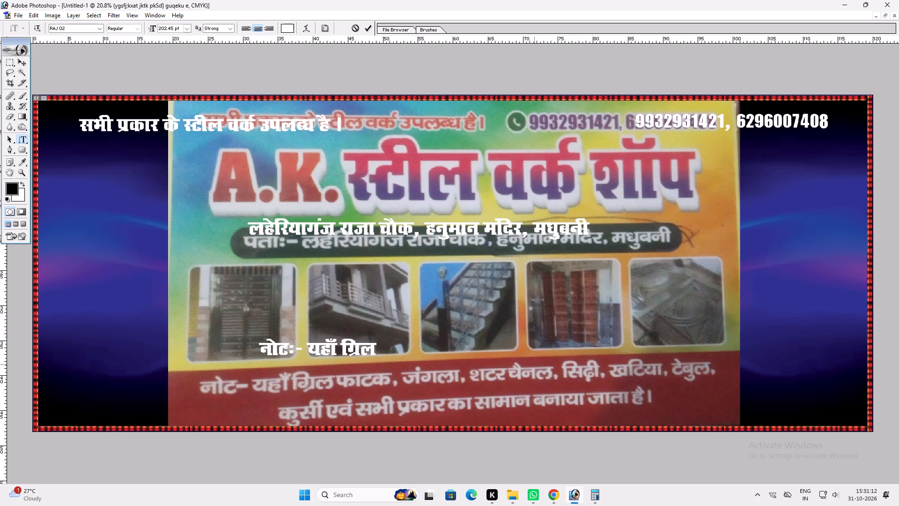
text(QkV)
key(d)
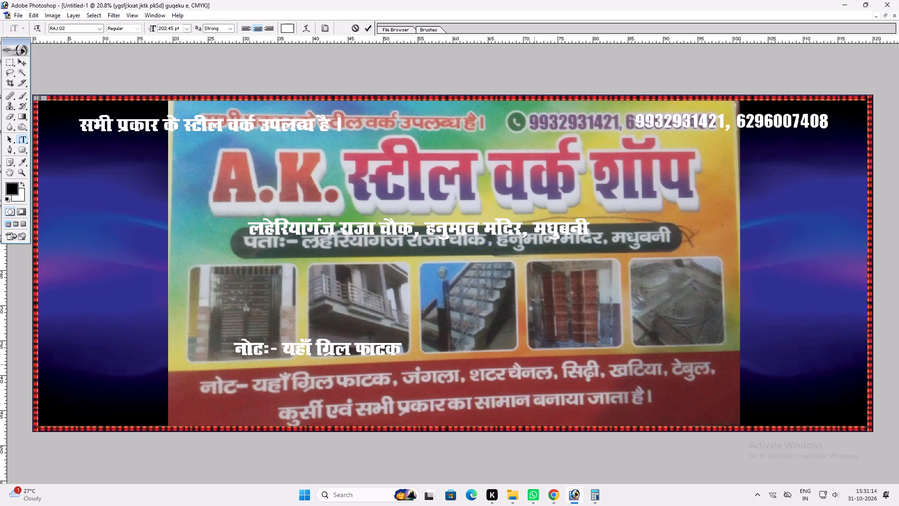
Continue the note's first line with ", जंगला, शटर चैनल" after the opening words.
text(])
key(space)
text(tax)
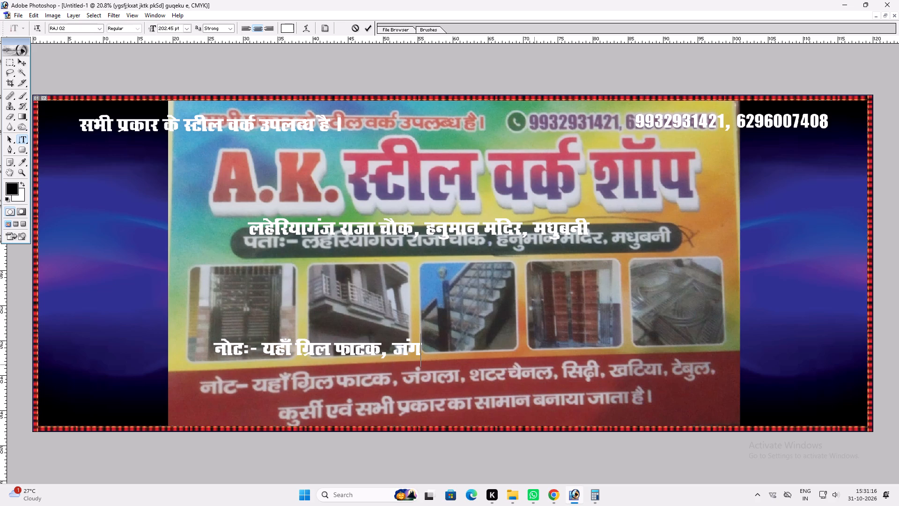
text(y)
key(space)
key(BackSpace)
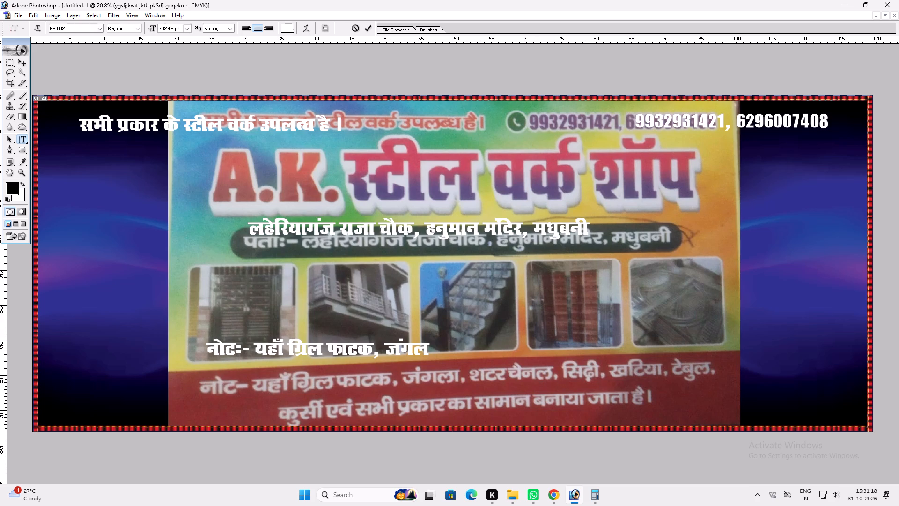
text(k])
key(space)
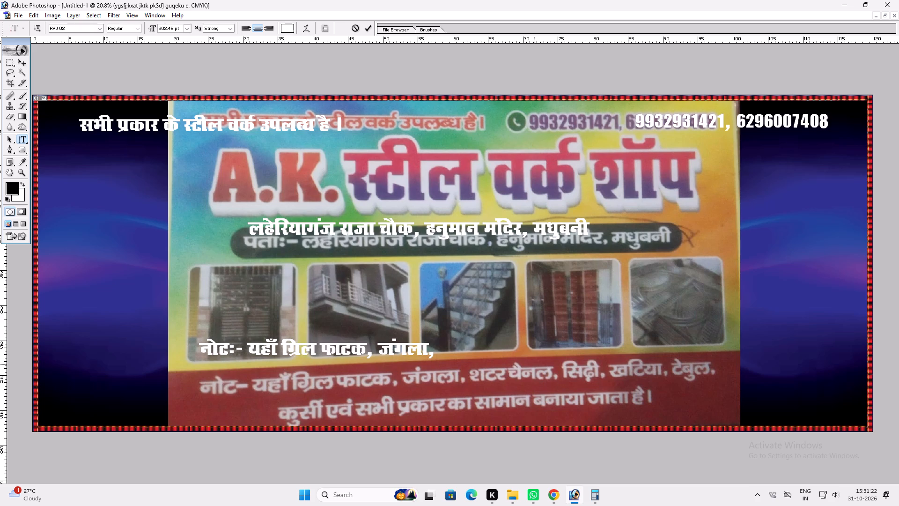
key(Return)
key(BackSpace)
text('kVj)
key(space)
text(pSuy)
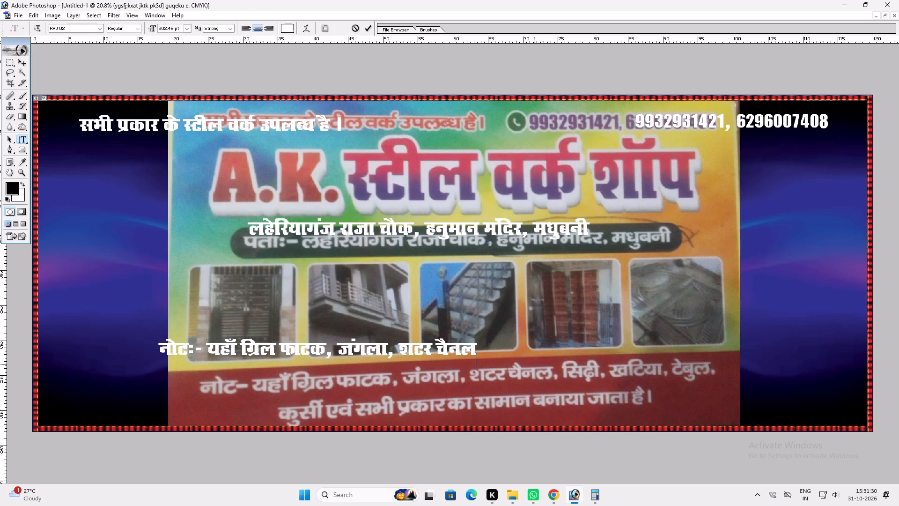
Complete the note's first line with ", सिढ़ी, खटिया, टेबुल".
text(] l)
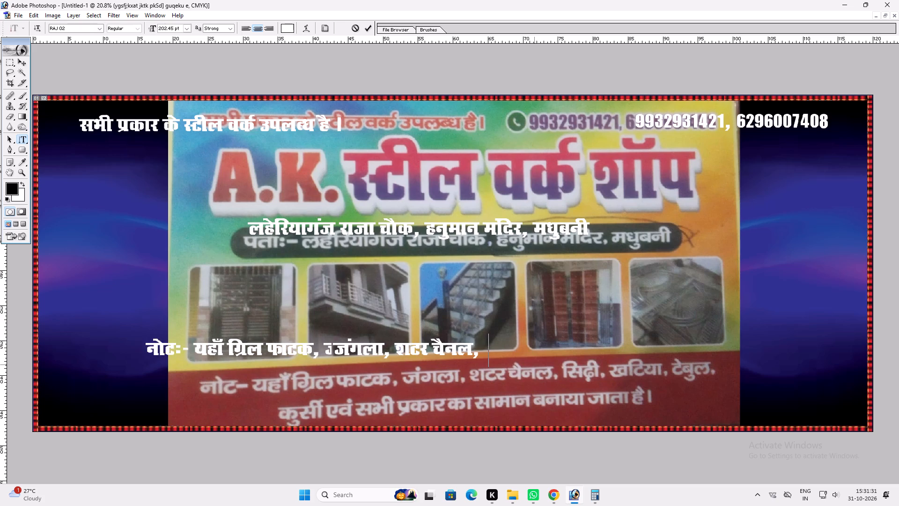
key(BackSpace)
text(fl)
text(<+)
key(BackSpace)
key(h)
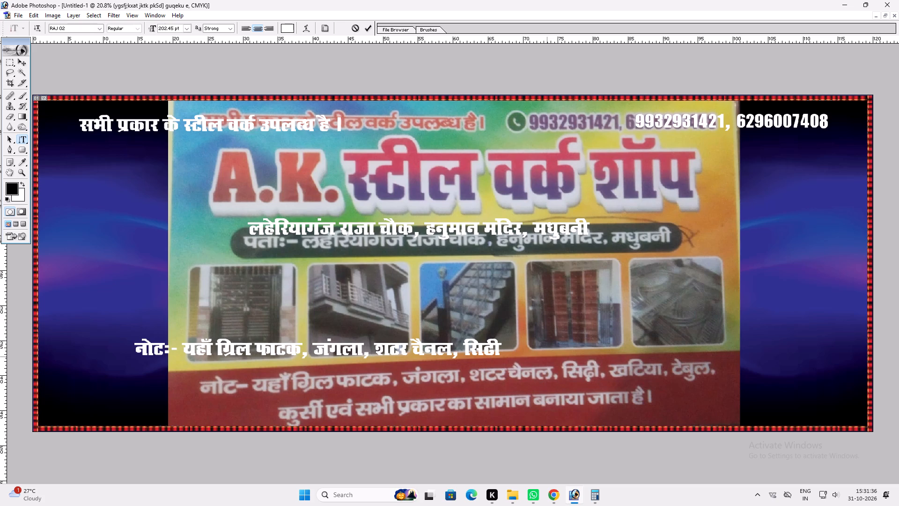
key(BackSpace)
key(plus)
key(h)
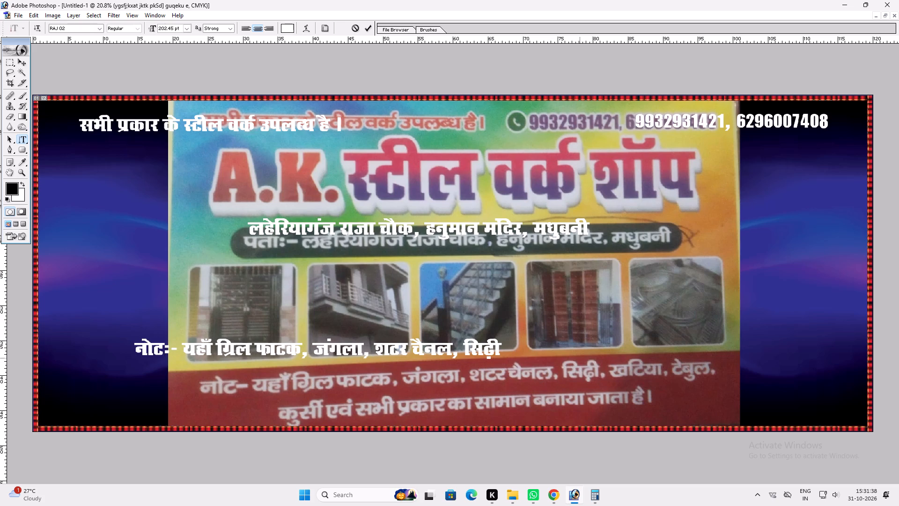
text(])
key(space)
text([kfV;k)
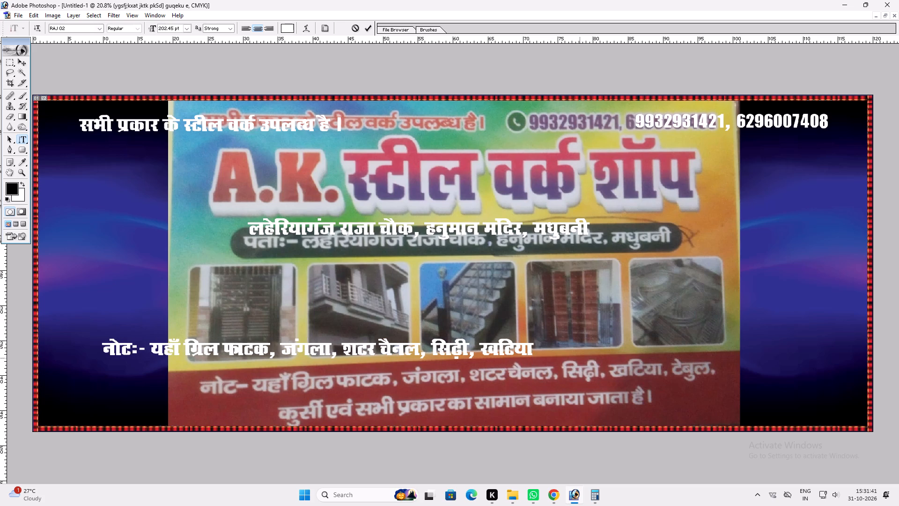
text(] C)
key(BackSpace)
text(Vs)
text(cqy)
Add the note's second line reading "कुर्सी एवं सभी प्रकार का सामान बनाया जाता है ।".
key(Return)
text(dq)
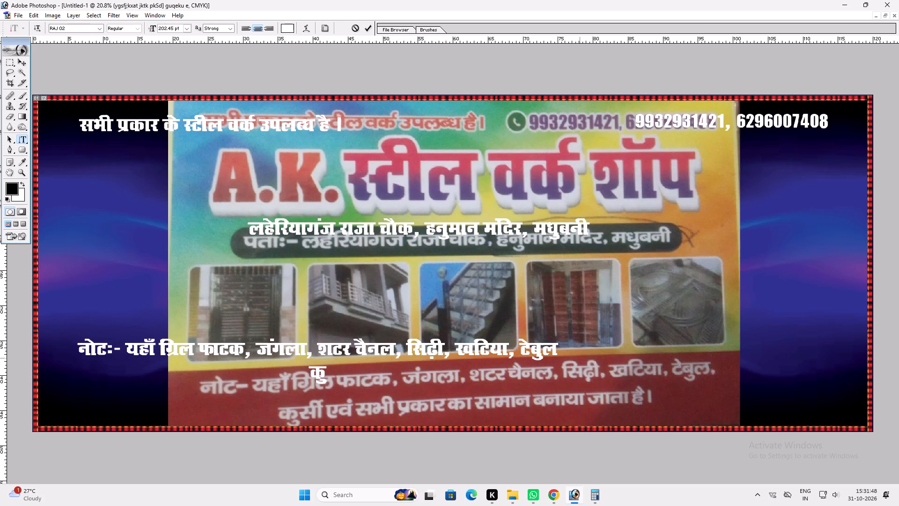
text(lhZ ,oa lHkh)
key(space)
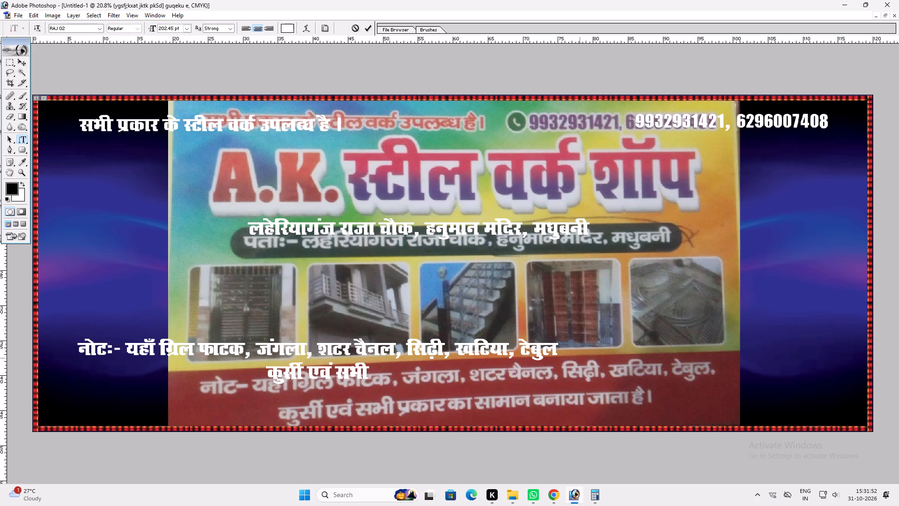
text(izdkj dk lkeku cu;k)
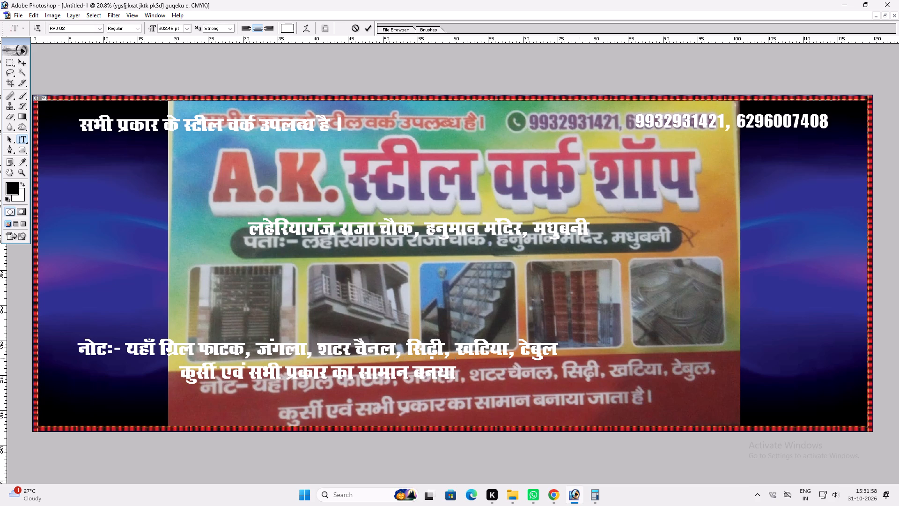
key(BackSpace)
key(BackSpace)
text(k;k tktk)
key(space)
key(BackSpace)
key(BackSpace)
key(BackSpace)
text(rk gS)
key(space)
key(BackSpace)
key(space)
text(A)
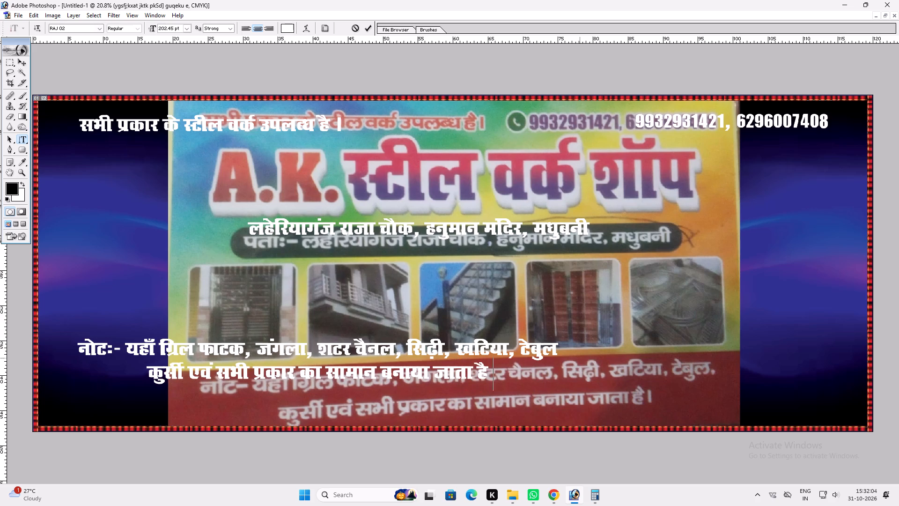
key(space)
key(Return)
Move the two-line note about 18 inches right and 3 inches down, onto the card's red note strip.
text(vvv)
drag(493, 359, 618, 379)
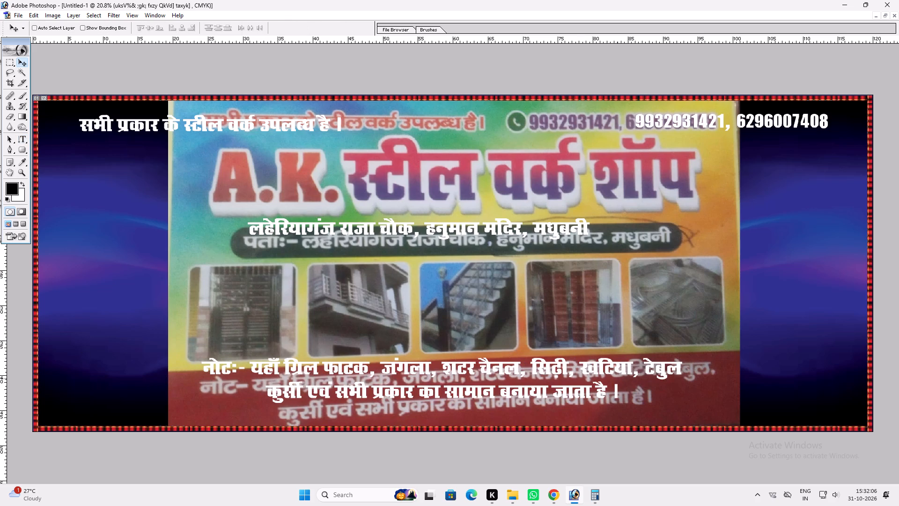
drag(618, 379, 617, 381)
key(space)
key(space)
key(space)
key(space)
key(space)
key(space)
key(space)
key(space)
key(space)
right_drag(546, 350, 554, 353)
click(565, 357)
key(v)
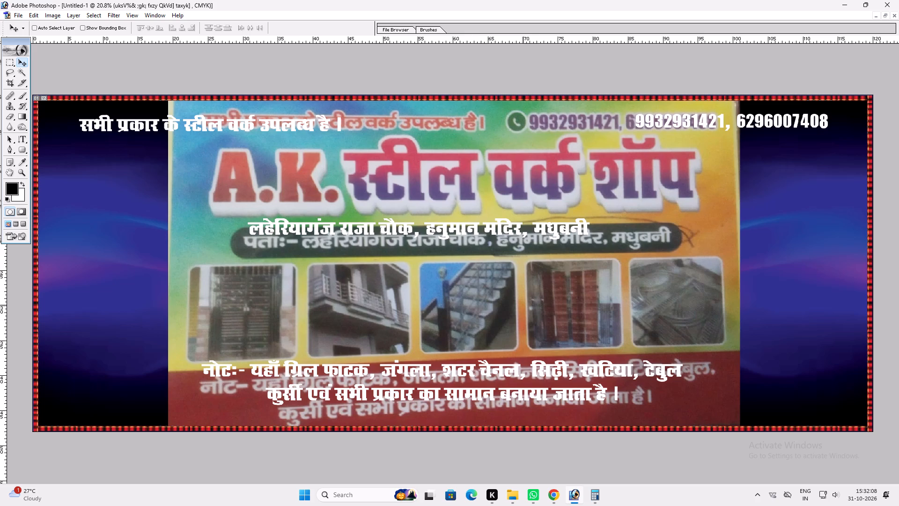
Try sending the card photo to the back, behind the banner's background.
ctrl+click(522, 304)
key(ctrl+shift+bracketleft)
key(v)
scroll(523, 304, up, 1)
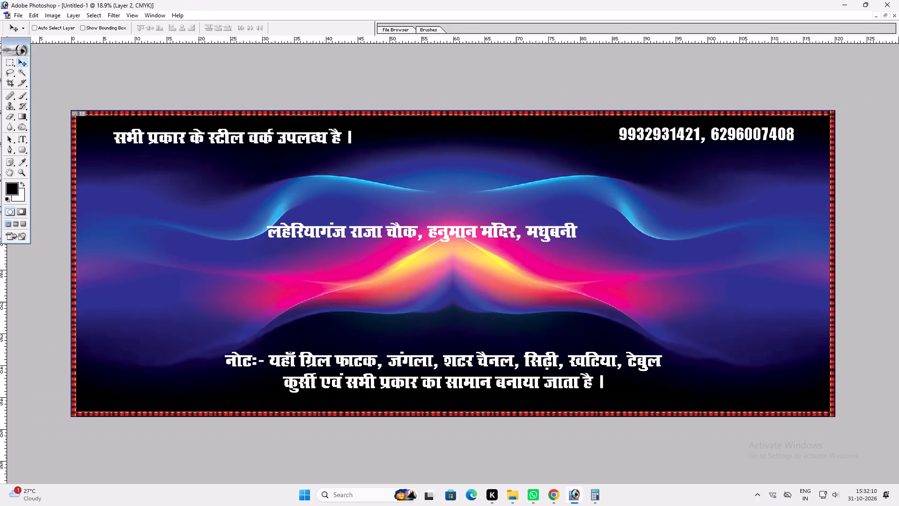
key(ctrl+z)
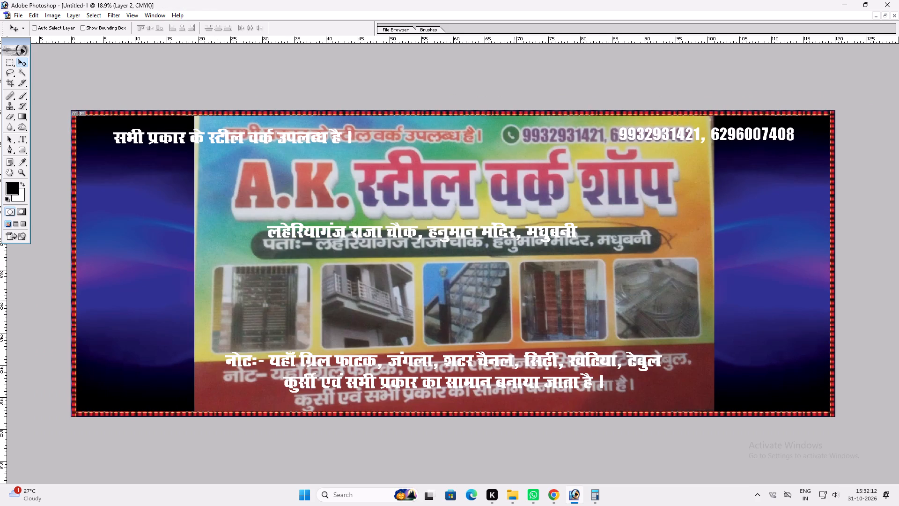
Duplicate the address line about 5 inches higher and retype the copy as the heading "A.k स्टील वर्क शॉप" in the same font.
ctrl+click(445, 231)
alt+drag(445, 229, 442, 199)
key(t)
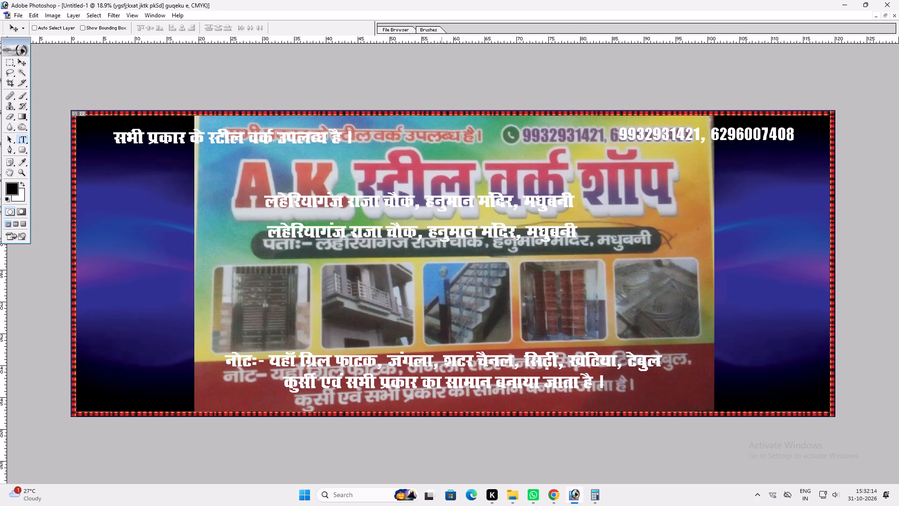
click(442, 199)
key(ctrl+a)
text(A.k)
key(space)
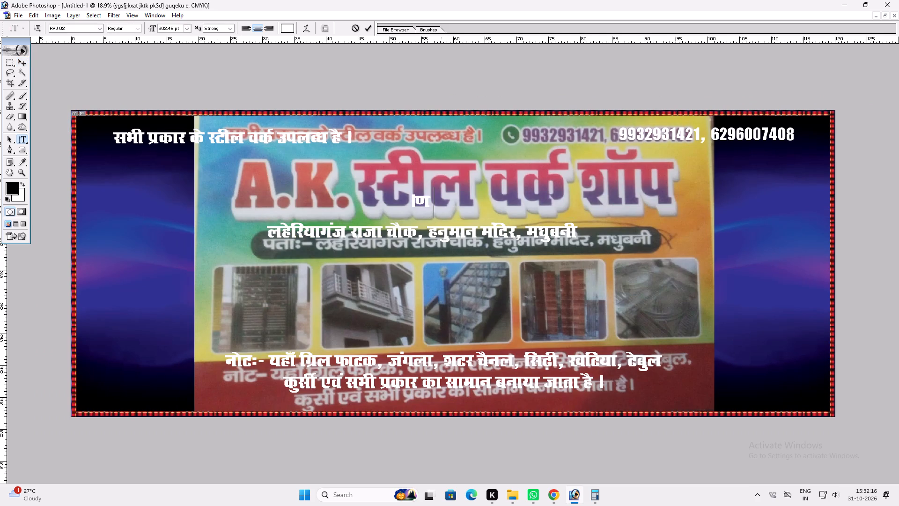
text(LV)
text(hy o)
key(d)
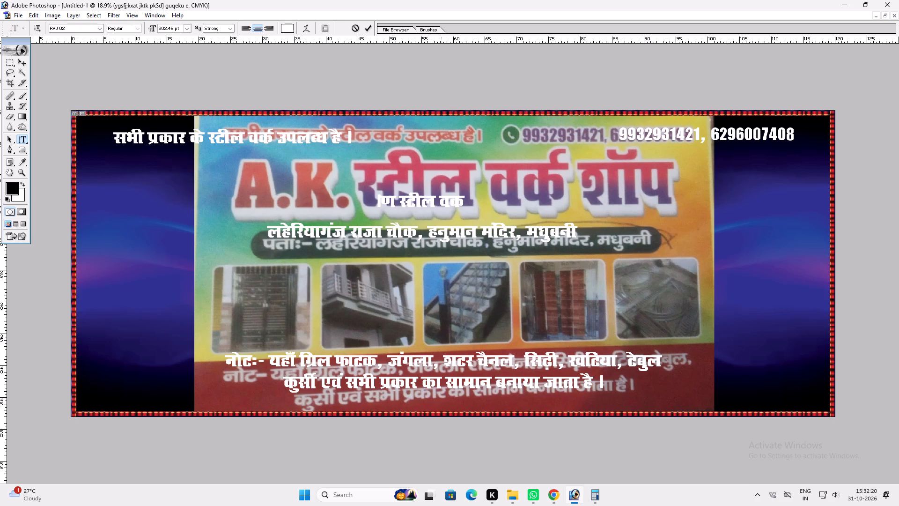
text(Z 'kkWi)
key(Return)
Enlarge the new heading with Free Transform to about 76 inches wide, over the card's printed title.
key(v)
key(ctrl+t)
alt+shift+drag(479, 207, 591, 213)
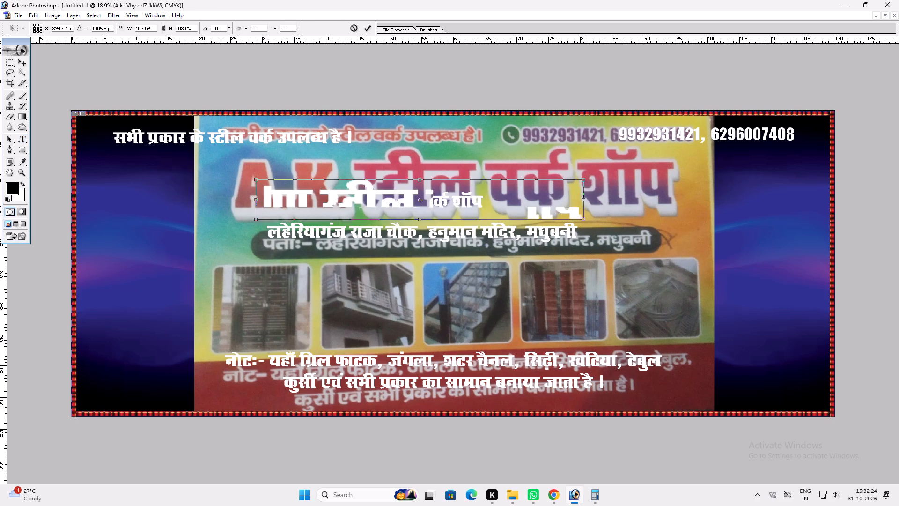
alt+shift+drag(591, 213, 668, 208)
key(shift+Return)
Send the card photo to the back, behind the banner's background.
key(v)
ctrl+click(628, 290)
key(ctrl+shift+bracketleft)
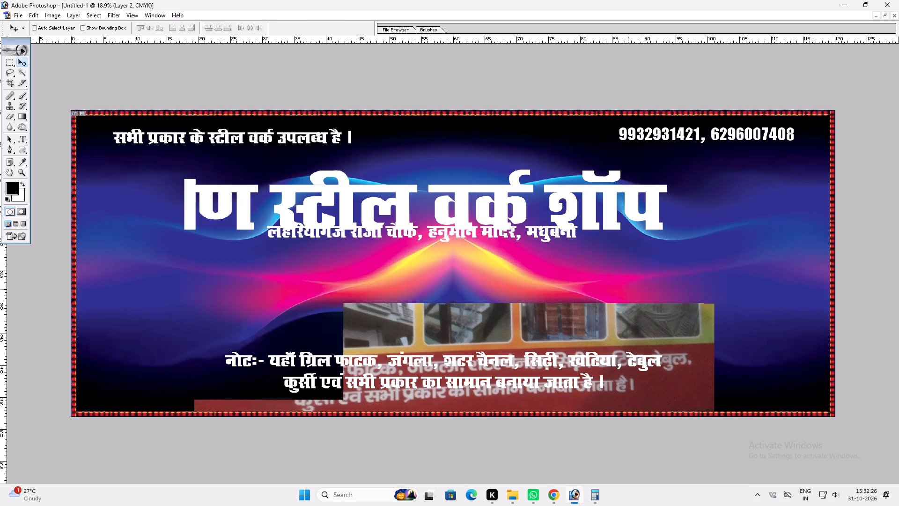
key(v)
key(alt+i)
key(alt+i)
key(Return)
Switch to the Raghav Alumnium & Still banner file and copy the layer style of its large heading.
key(f)
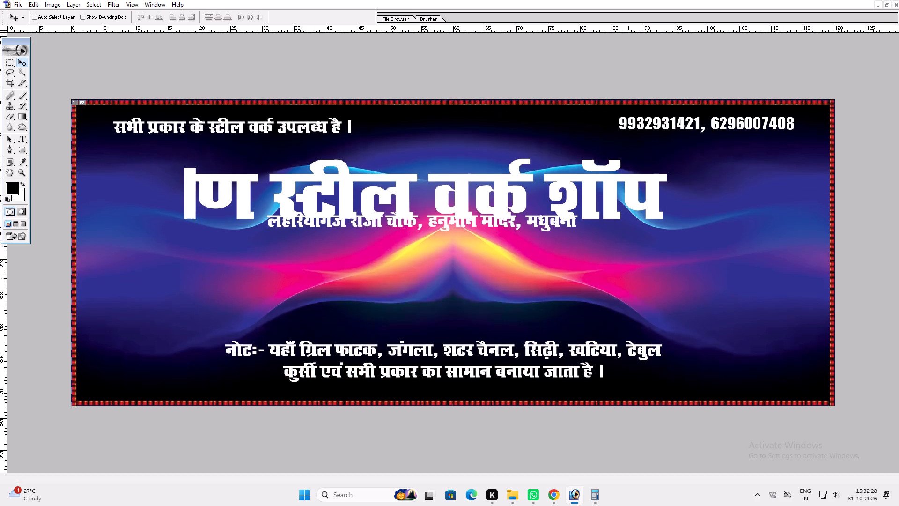
key(f)
key(f)
drag(878, 259, 868, 262)
key(v)
key(v)
right_click(727, 258)
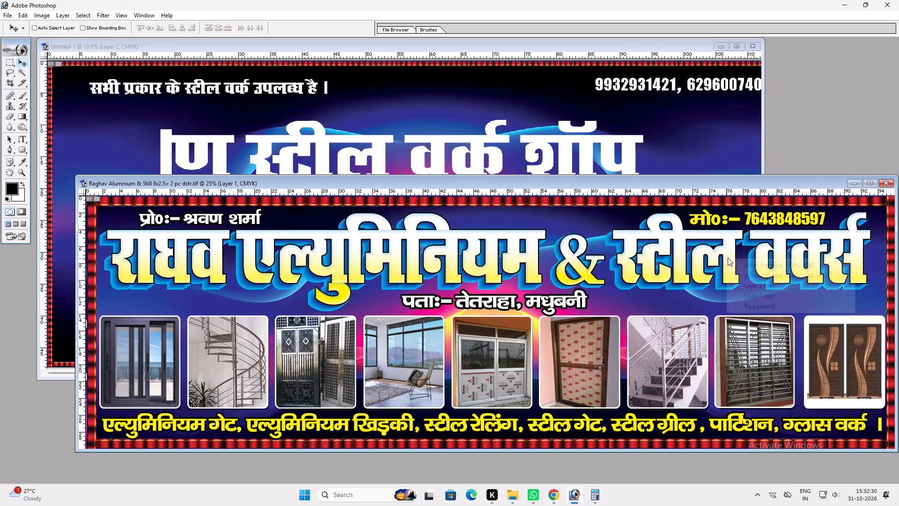
drag(738, 261, 745, 264)
key(alt+l)
key(alt+y)
key(c)
Paste the copied layer style onto the A.K. heading in Untitled-1 and maximize that document again.
click(492, 151)
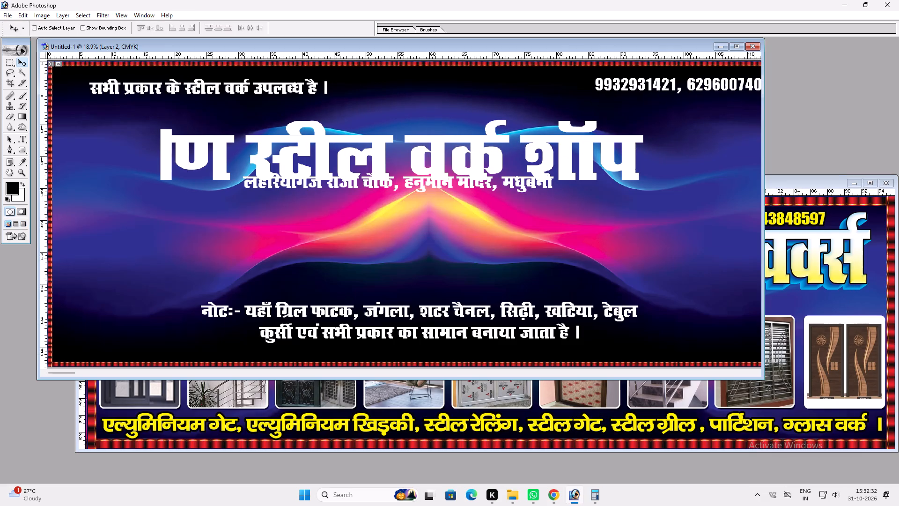
key(v)
ctrl+click(481, 152)
key(alt+l)
key(alt+y)
key(p)
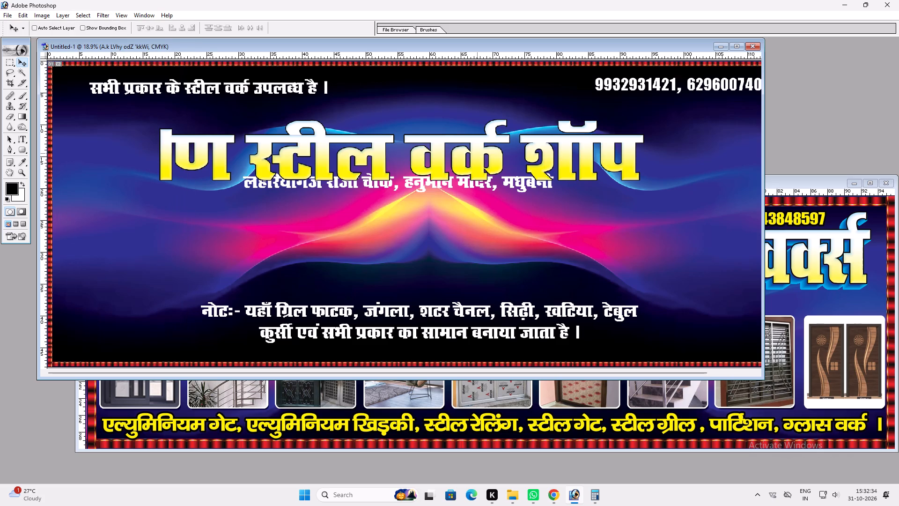
key(v)
double_click(621, 50)
key(v)
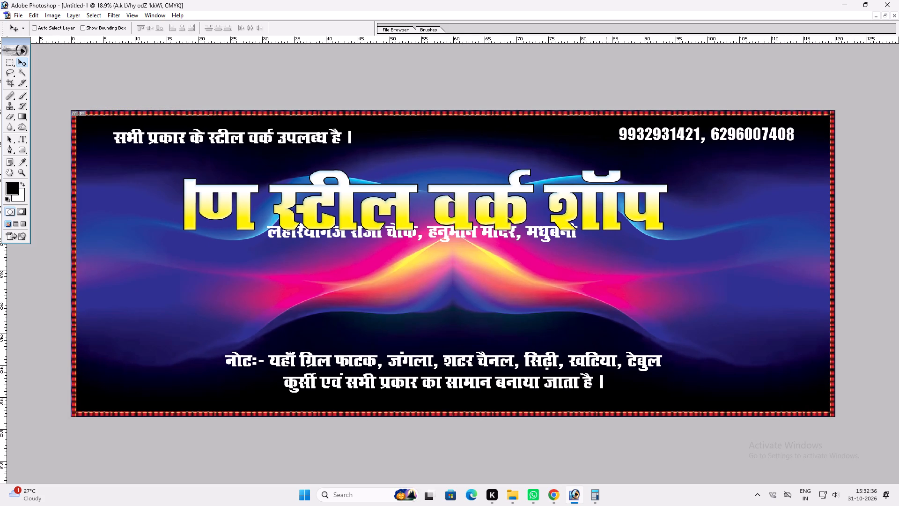
Stretch the banner's top border strip with Free Transform to about 40 inches beyond the banner's right edge.
ctrl+click(605, 113)
ctrl+scroll(605, 113, up, 7)
key(ctrl+t)
alt+shift+drag(653, 191, 785, 194)
key(Return)
text(v0)
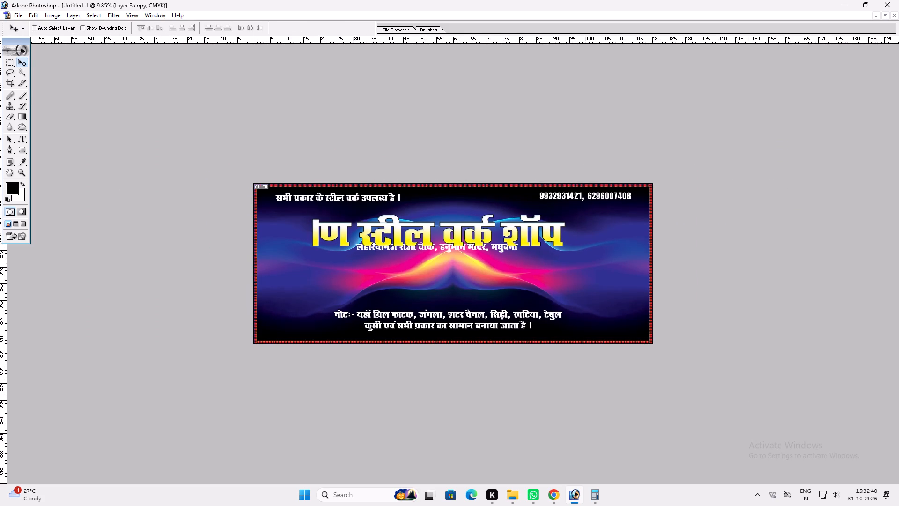
Repeat the last transform on the right border strip and move it back onto the banner's right edge.
right_click(651, 215)
click(661, 218)
drag(663, 221, 652, 220)
key(ctrl+z)
key(ctrl+shift+t)
shift+drag(654, 221, 632, 217)
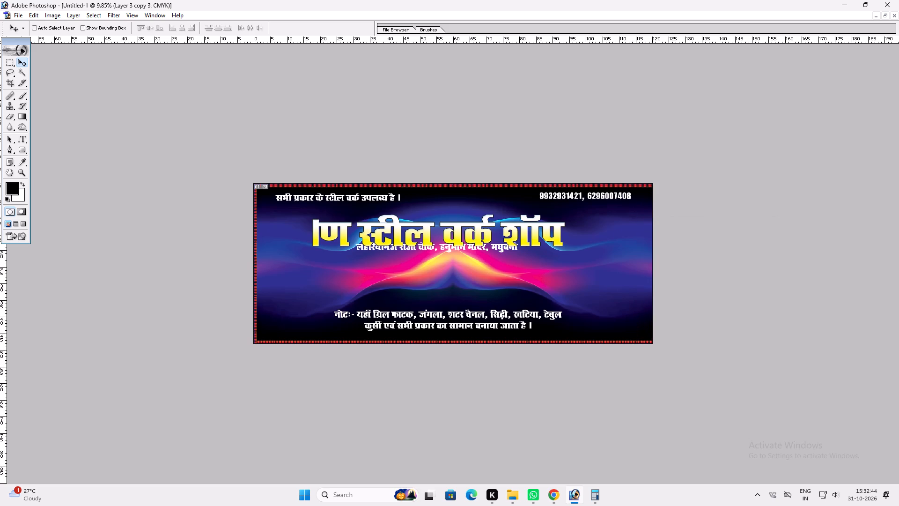
shift+drag(632, 217, 619, 217)
scroll(615, 220, up, 6)
key(ctrl+t)
key(Return)
key(v)
drag(635, 253, 603, 255)
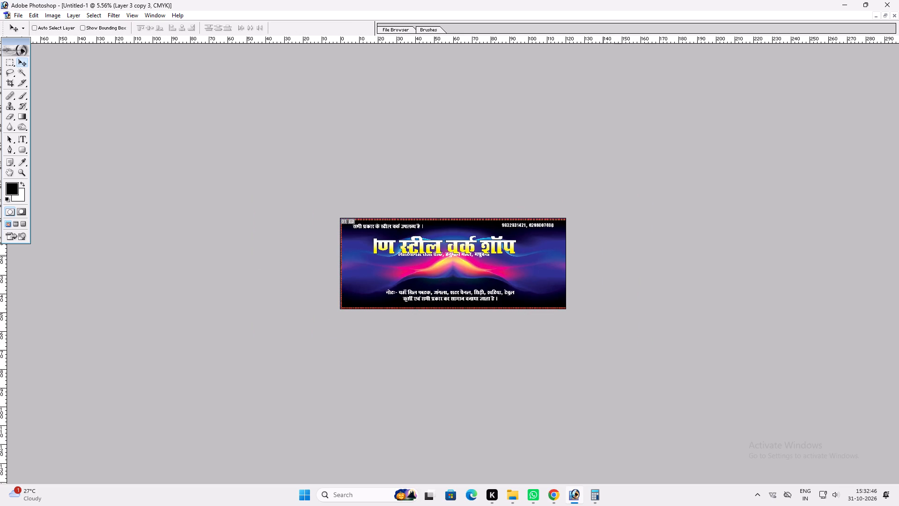
drag(603, 255, 581, 251)
Repeat the last transform on the left border strip and move it onto the banner's left edge.
key(ctrl+0)
key(v)
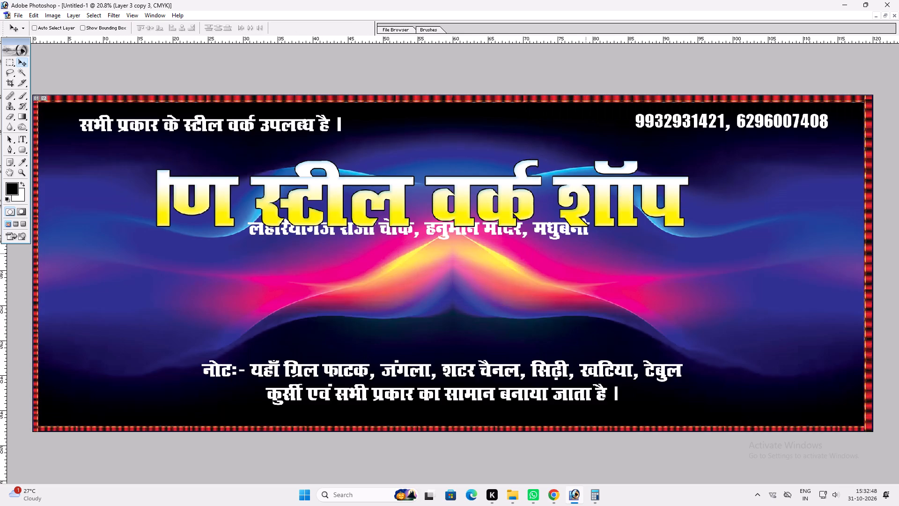
scroll(597, 259, up, 2)
ctrl+click(108, 231)
drag(108, 231, 120, 234)
key(ctrl+z)
key(ctrl+shift+t)
scroll(164, 239, up, 6)
key(ctrl+t)
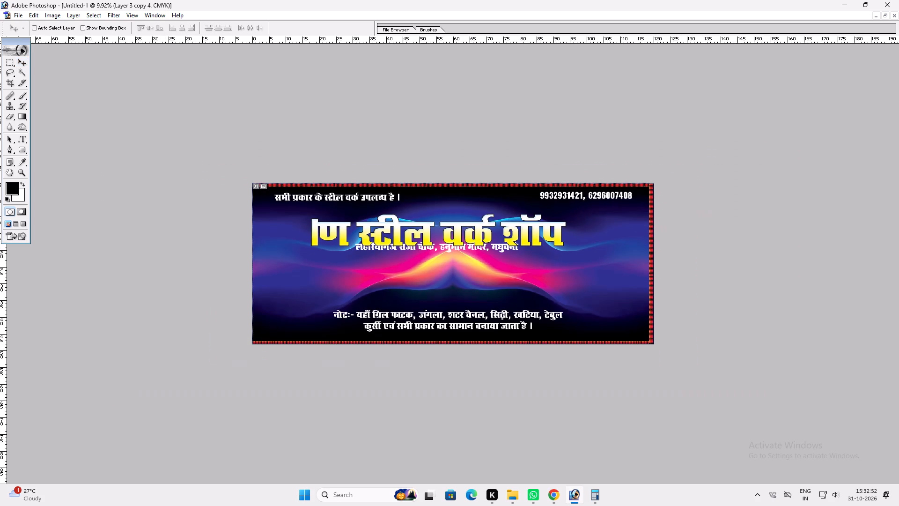
key(Return)
key(v)
drag(153, 253, 287, 256)
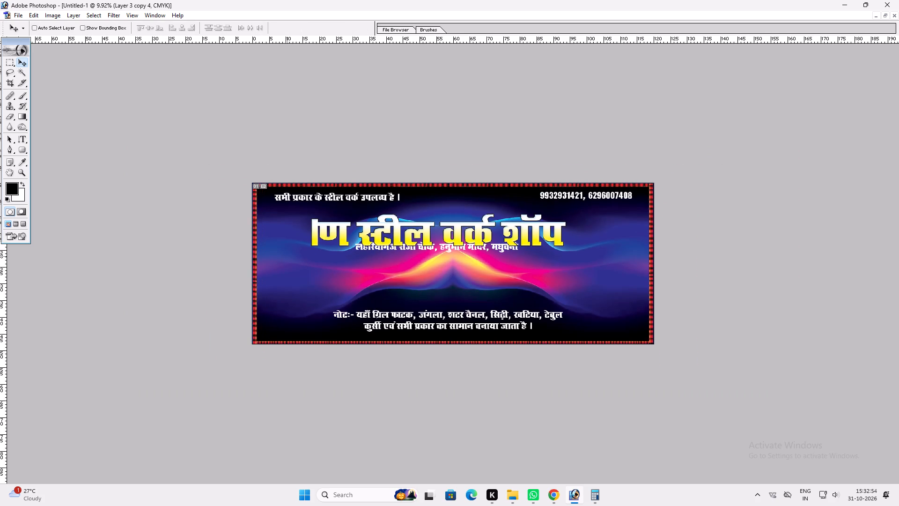
Repeat the last transform on the bottom border strip, bring it to the front and align it with the banner's bottom edge.
key(ctrl+0)
key(v)
ctrl+click(275, 429)
drag(274, 429, 273, 419)
key(ctrl+z)
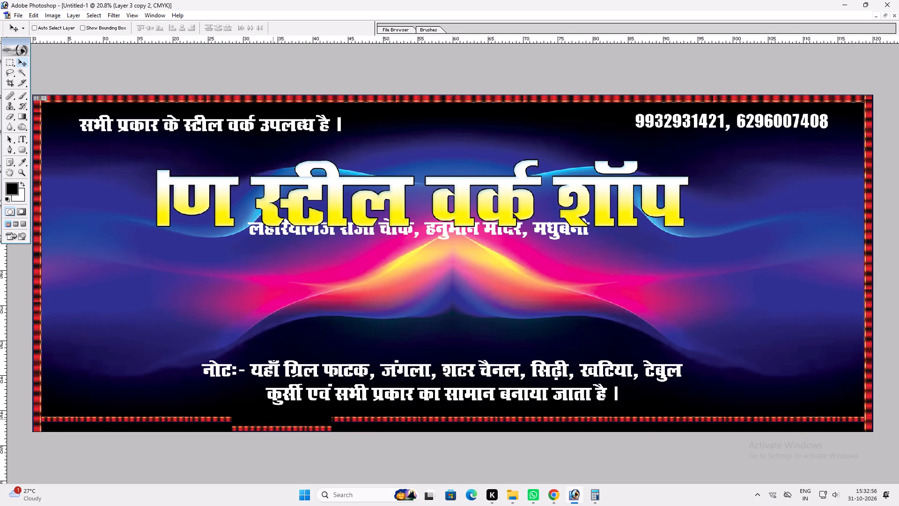
key(ctrl+shift+t)
key(space)
right_click(280, 382)
drag(296, 386, 310, 390)
key(v)
scroll(345, 388, up, 5)
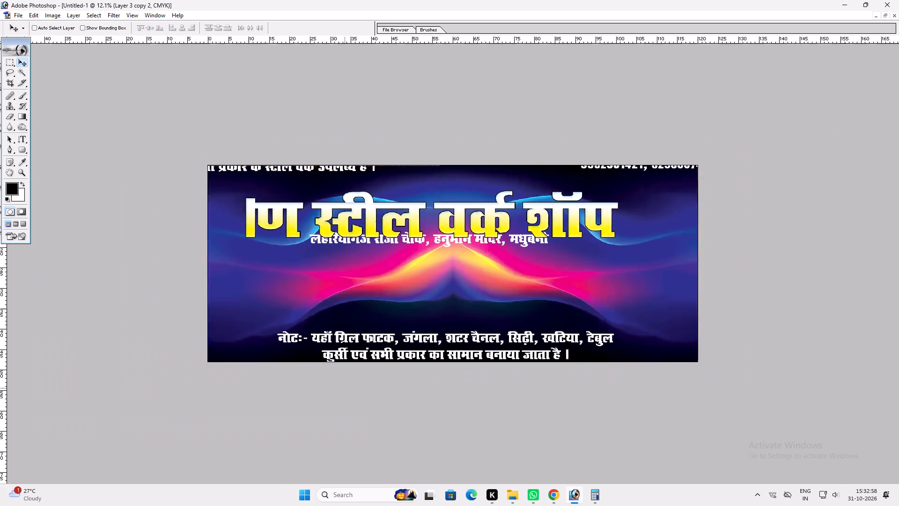
scroll(343, 386, up, 7)
key(ctrl+t)
key(Return)
key(v)
drag(370, 362, 374, 307)
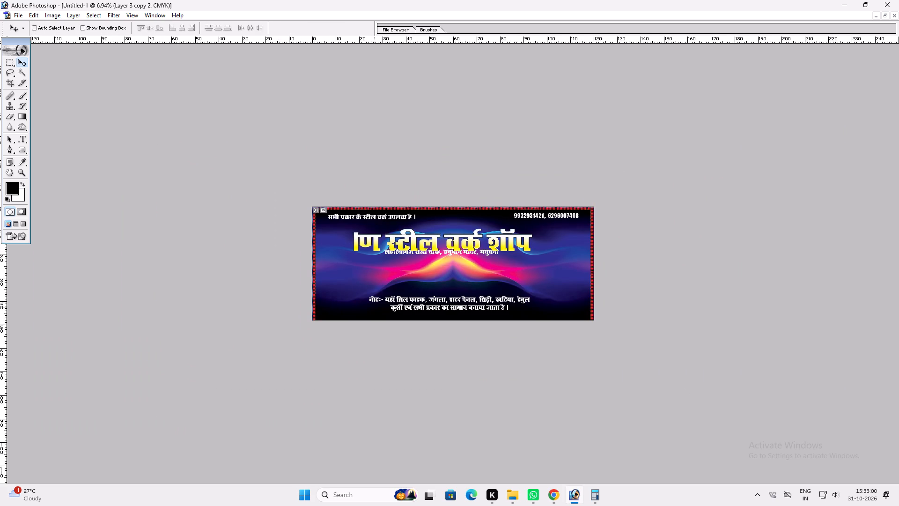
drag(374, 307, 375, 284)
key(ctrl+shift+bracketright)
key(v)
shift+drag(352, 292, 352, 298)
drag(351, 298, 349, 293)
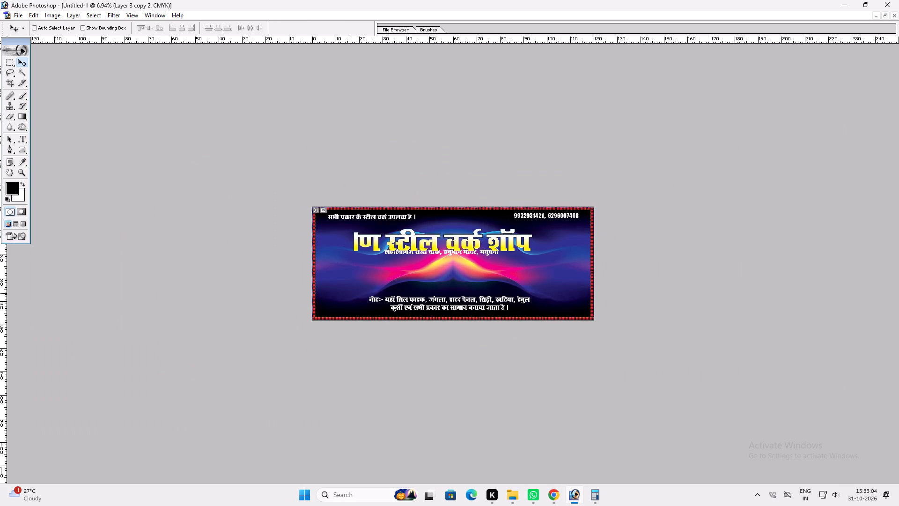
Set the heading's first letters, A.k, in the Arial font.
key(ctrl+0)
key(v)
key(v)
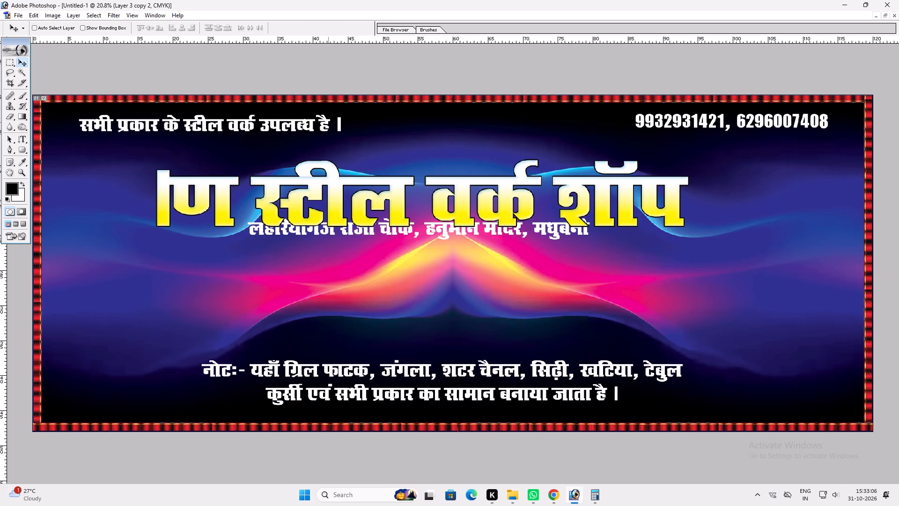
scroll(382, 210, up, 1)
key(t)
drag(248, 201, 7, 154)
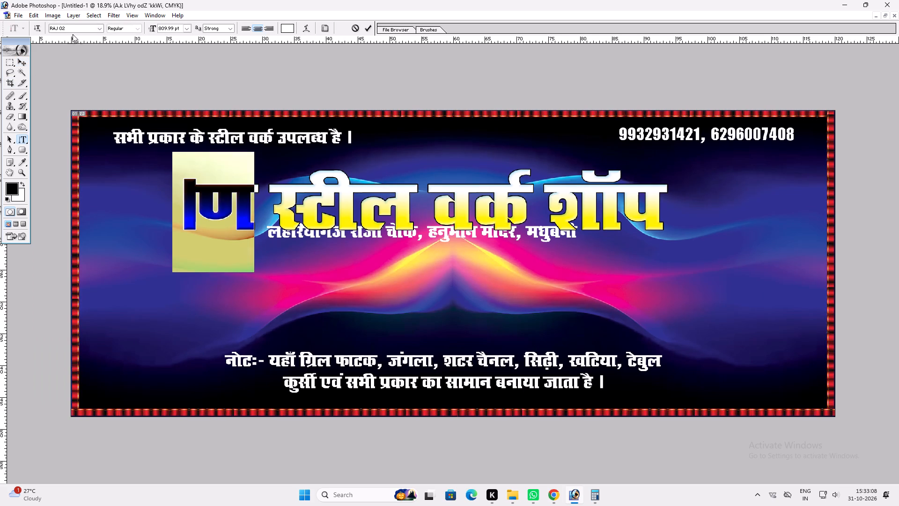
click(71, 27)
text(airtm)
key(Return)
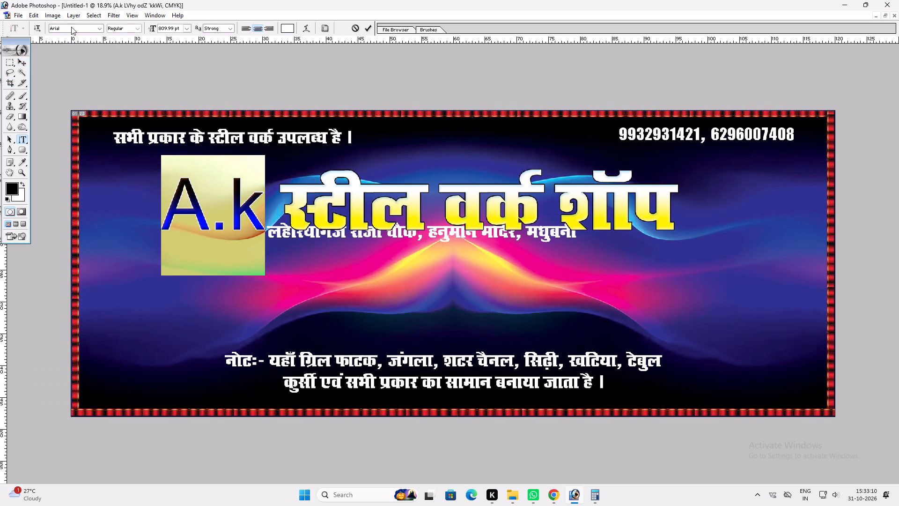
Set the heading's A.k letters in the Impact font and in all capitals.
drag(255, 224, 59, 172)
click(73, 31)
text(ima)
key(Return)
drag(251, 201, 165, 193)
key(ctrl+shift+k)
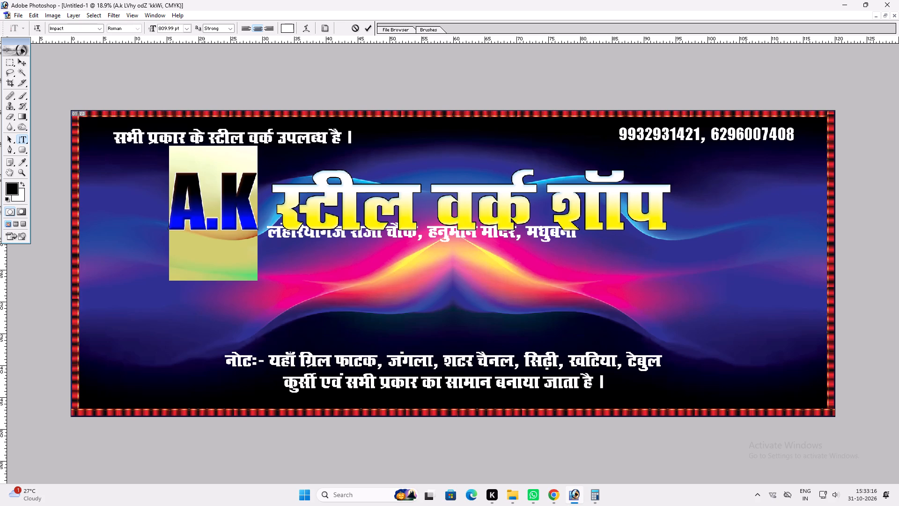
Reduce the font size of the heading's A.K letters to 801.99 pt.
key(ctrl+shift+comma)
key(ctrl+shift+comma)
key(ctrl+shift+comma)
key(ctrl+shift+comma)
key(ctrl+shift+comma)
key(ctrl+shift+comma)
key(ctrl+shift+comma)
key(ctrl+shift+comma)
key(ctrl+shift+comma)
key(ctrl+shift+comma)
key(ctrl+shift+comma)
key(ctrl+shift+comma)
key(ctrl+shift+comma)
key(ctrl+shift+comma)
key(ctrl+shift+comma)
key(ctrl+shift+comma)
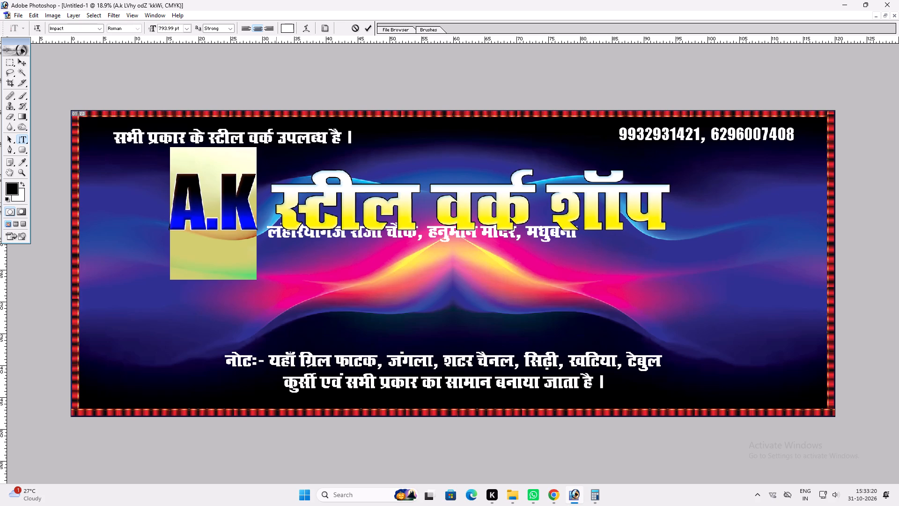
key(ctrl+shift+period)
key(ctrl+shift+period)
key(ctrl+shift+period)
key(ctrl+shift+period)
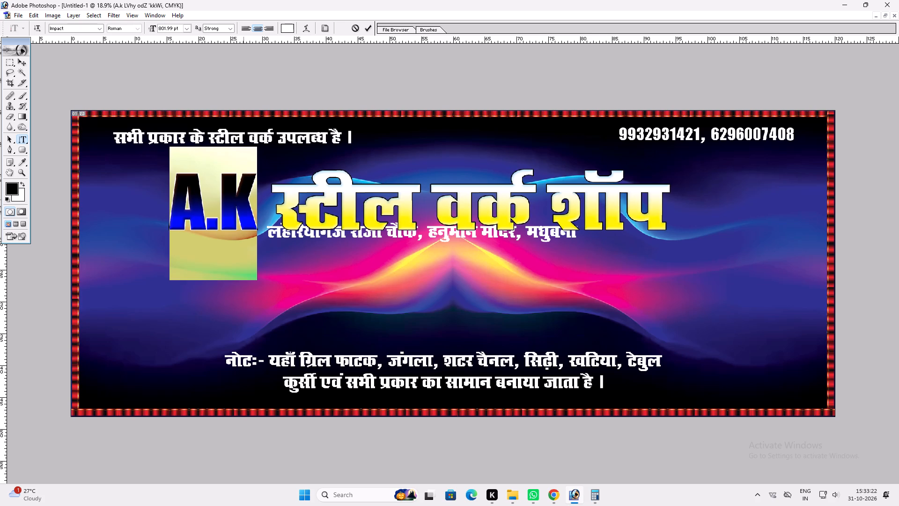
Enlarge the heading words स्टील वर्क शॉप to 995.99 pt and commit the text edit.
drag(269, 193, 898, 112)
key(ctrl+shift+period)
key(ctrl+shift+period)
key(ctrl+shift+period)
key(ctrl+shift+period)
key(ctrl+shift+period)
key(ctrl+shift+period)
key(ctrl+shift+period)
key(ctrl+shift+period)
key(ctrl+shift+period)
key(ctrl+shift+period)
key(ctrl+shift+period)
key(ctrl+shift+period)
key(ctrl+shift+period)
key(ctrl+shift+period)
key(ctrl+shift+period)
key(ctrl+shift+period)
key(ctrl+shift+period)
key(ctrl+shift+period)
key(ctrl+shift+period)
key(ctrl+shift+period)
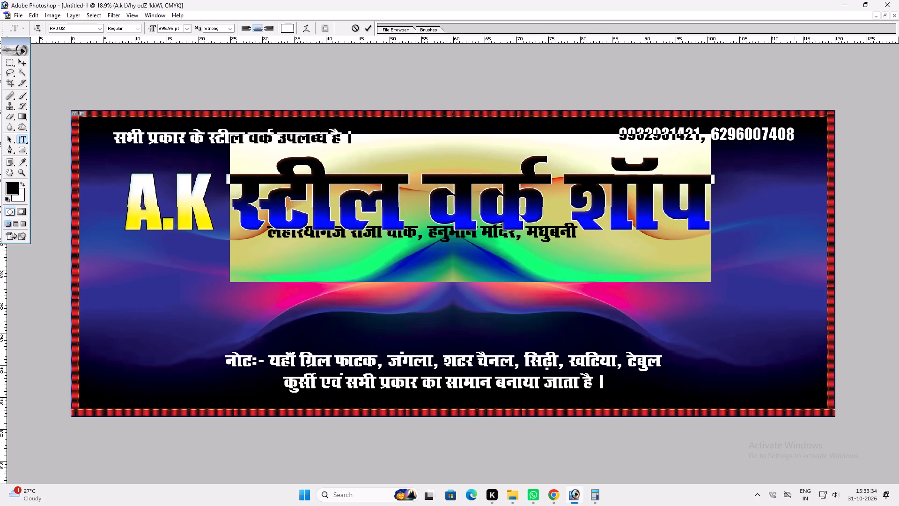
key(Return)
key(v)
Stretch the A.K heading horizontally with Free Transform to about 106 inches wide.
key(ctrl+t)
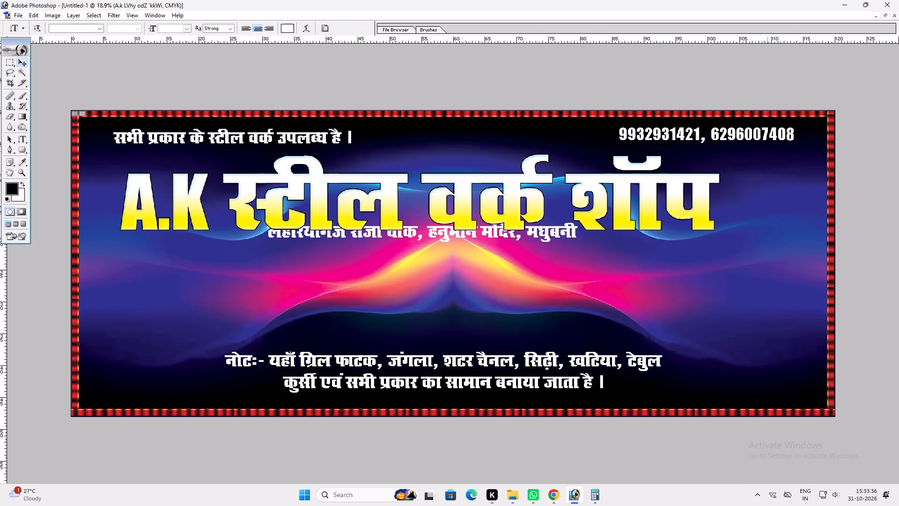
shift+drag(722, 176, 800, 176)
key(shift+Return)
key(v)
Copy a full-width strip about 6 inches tall from the bottom of the Background layer and paste it as a layer one level higher.
scroll(516, 247, up, 1)
key(v)
key(m)
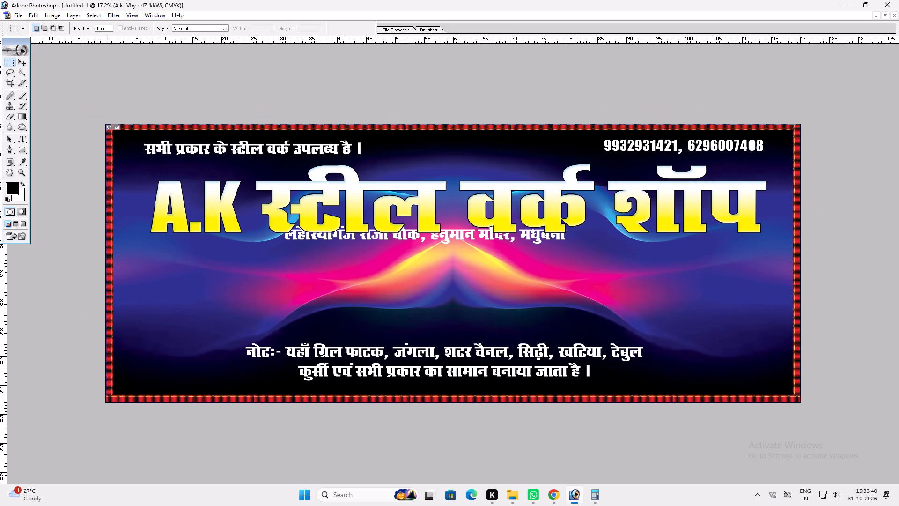
drag(93, 366, 897, 451)
key(v)
right_click(662, 353)
click(707, 379)
key(ctrl+c)
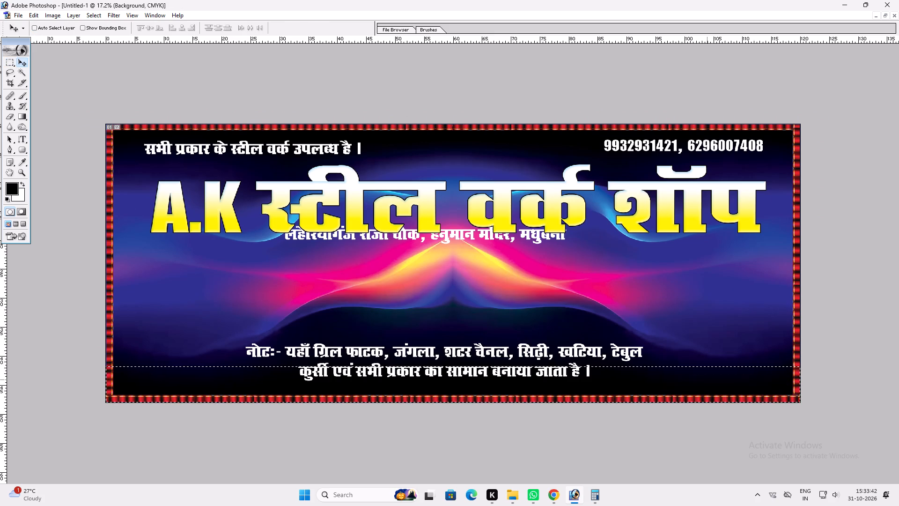
key(ctrl+v)
key(ctrl+bracketright)
Apply a red Color Overlay in Normal mode at 100% opacity to the pasted strip.
key(alt+l)
key(alt+y)
key(n)
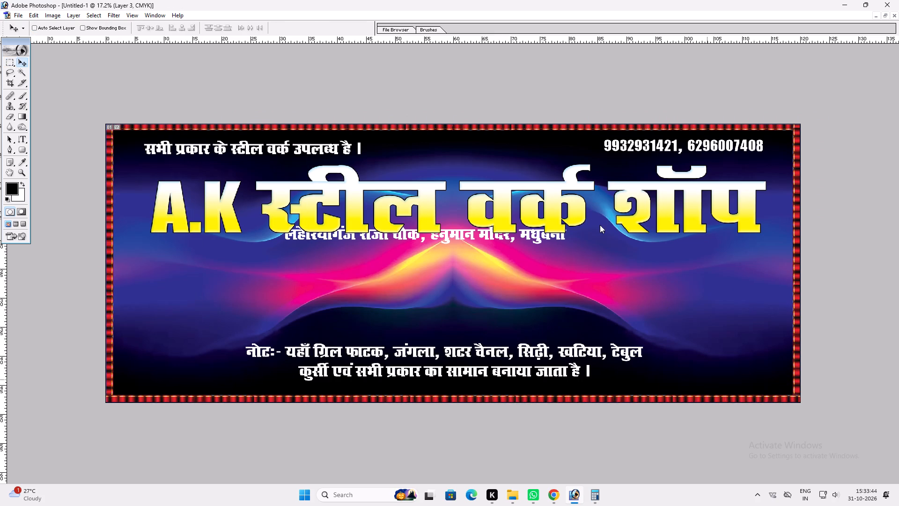
click(713, 333)
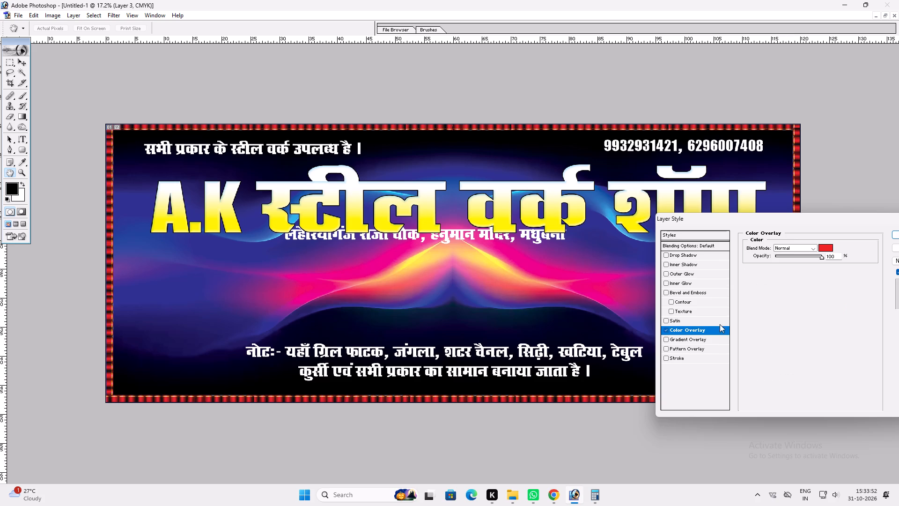
key(Return)
Arrange the red strip above the banner's background artwork and beneath the border strips and text.
key(v)
key(ctrl+t)
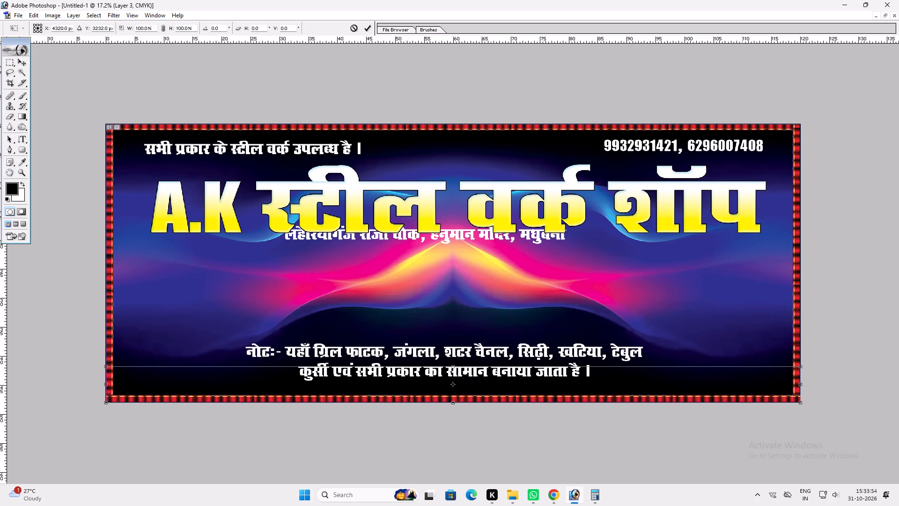
key(Return)
key(v)
key(ctrl+shift+bracketright)
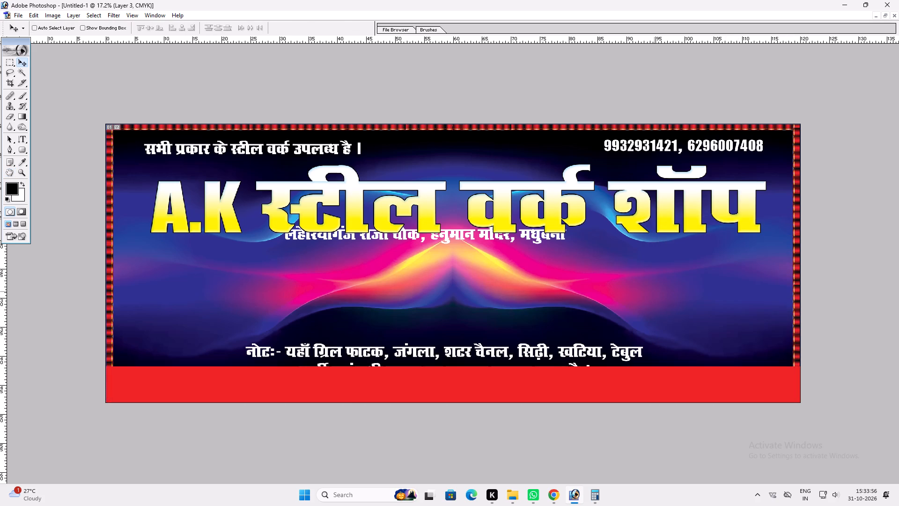
key(ctrl+shift+bracketleft)
key(ctrl+bracketright)
key(ctrl+bracketright)
key(ctrl+bracketright)
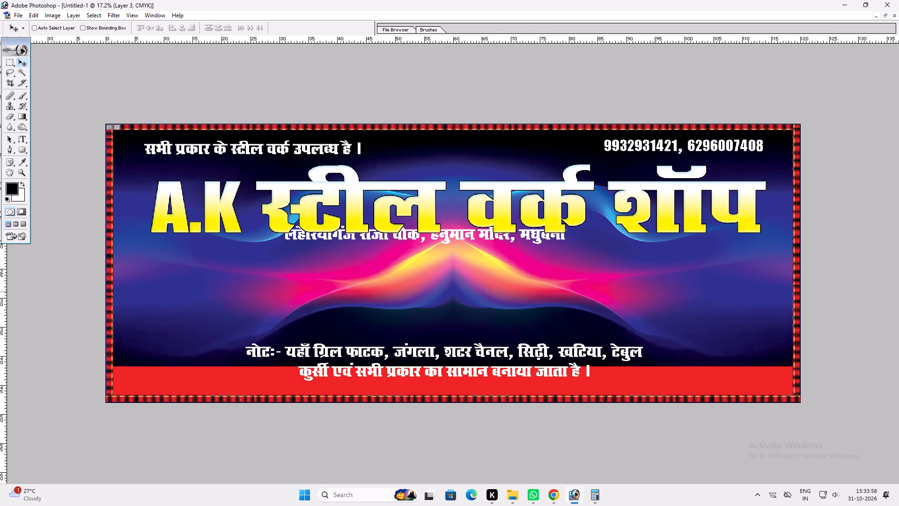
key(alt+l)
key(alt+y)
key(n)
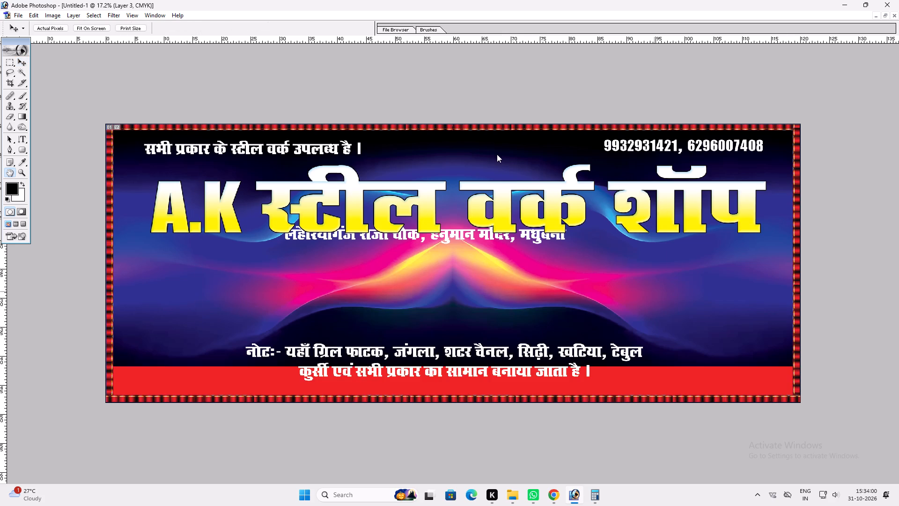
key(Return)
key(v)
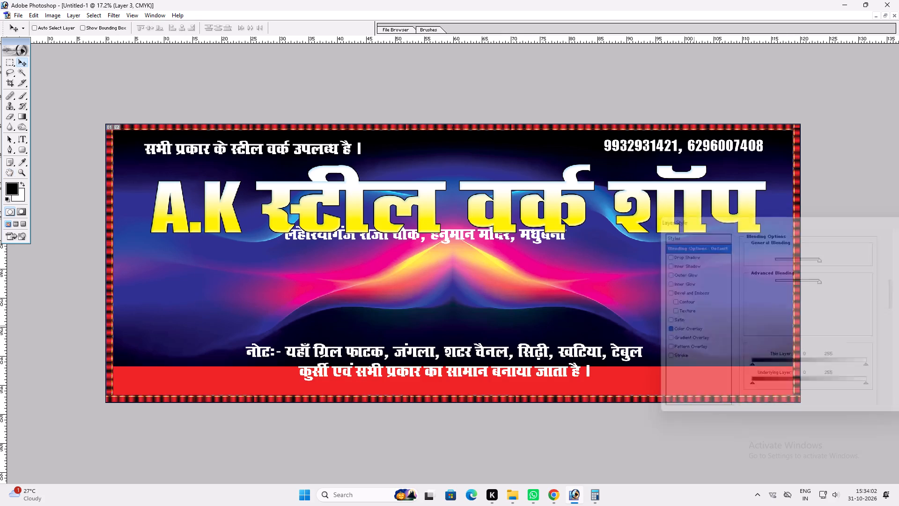
Join the bottom note's two lines into one, inserting a comma and a space after टेबुल.
key(t)
click(561, 375)
key(Home)
key(BackSpace)
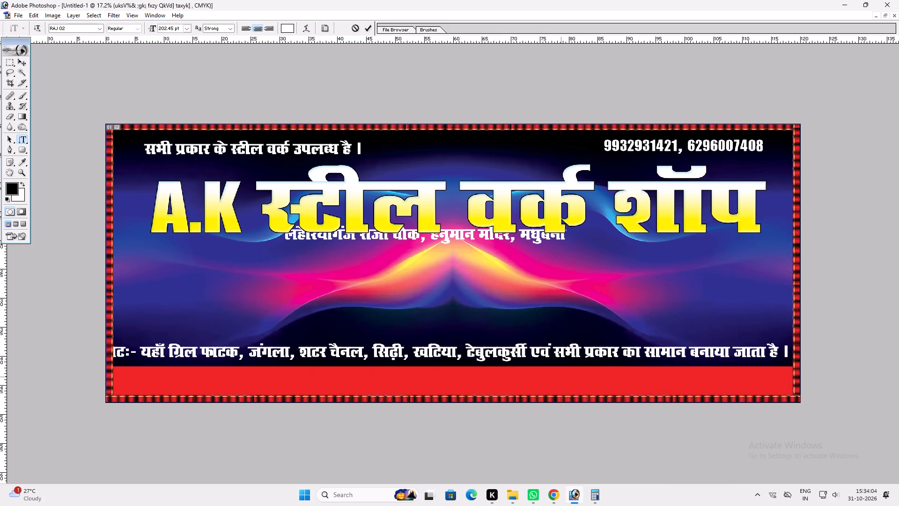
text(])
key(space)
key(Return)
text(vvv)
Move the note line onto the red strip and narrow it with Free Transform to about 113 inches wide.
scroll(580, 374, up, 5)
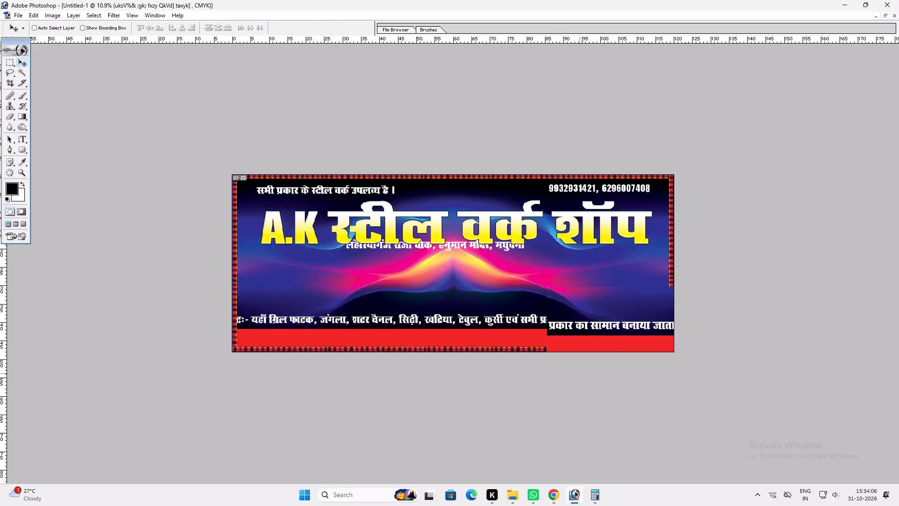
key(v)
drag(539, 320, 560, 337)
key(ctrl+t)
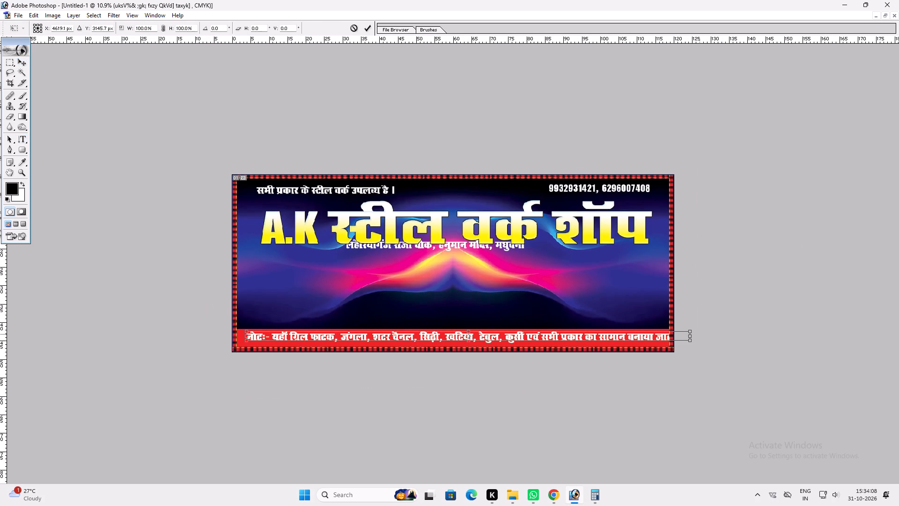
shift+drag(693, 336, 666, 336)
key(ctrl+shift+Return)
Stretch the note line slightly taller with Free Transform so it fills more of the red strip.
key(ctrl+0)
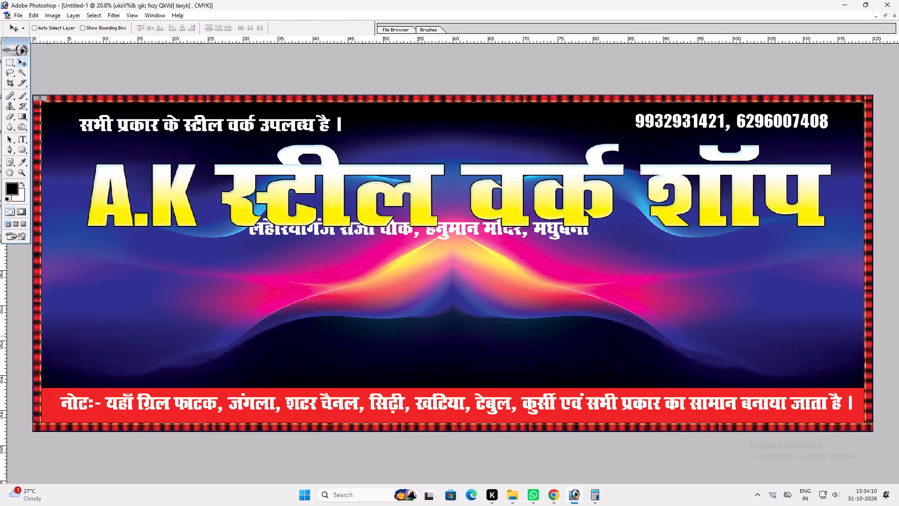
key(ctrl+t)
shift+drag(627, 412, 622, 415)
key(shift+Return)
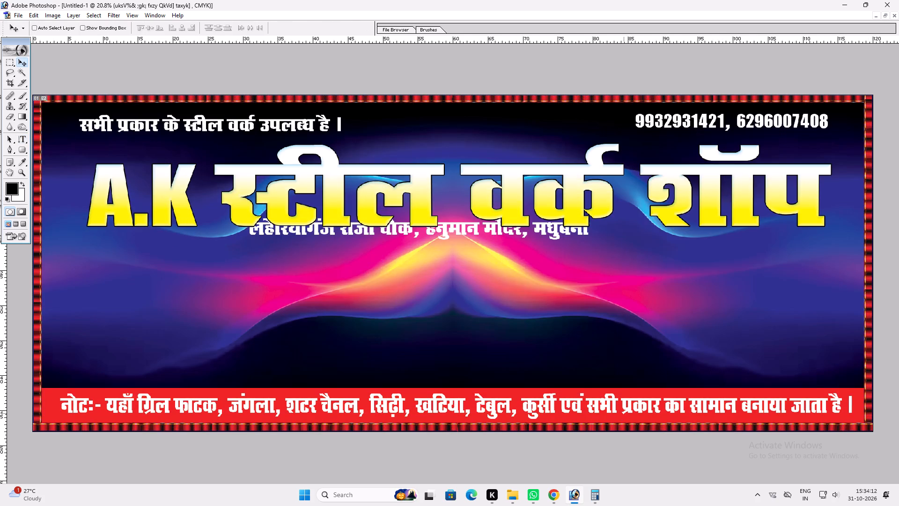
key(ctrl+t)
shift+click(770, 402)
shift+click(768, 397)
key(shift+Return)
key(v)
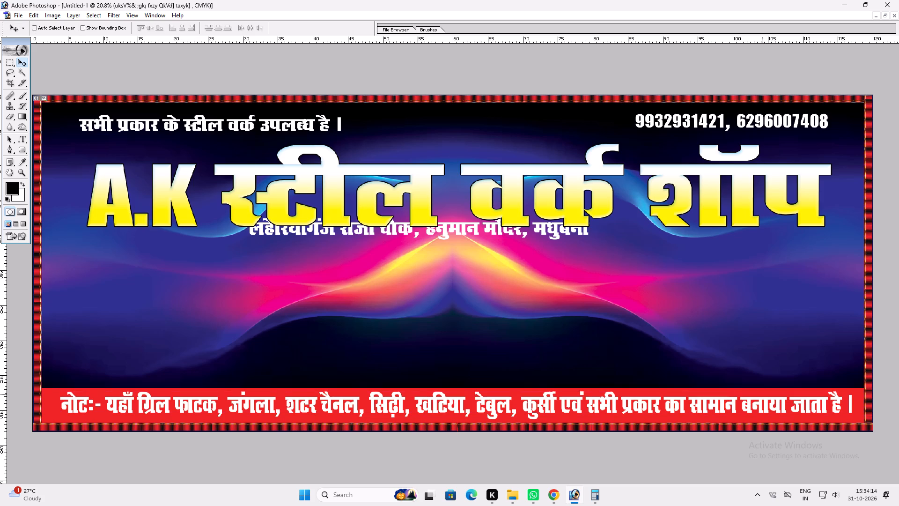
Shift the note line slightly left on the red strip and widen it to about 101% with Free Transform.
drag(724, 414, 715, 415)
key(ctrl+t)
shift+drag(845, 405, 852, 404)
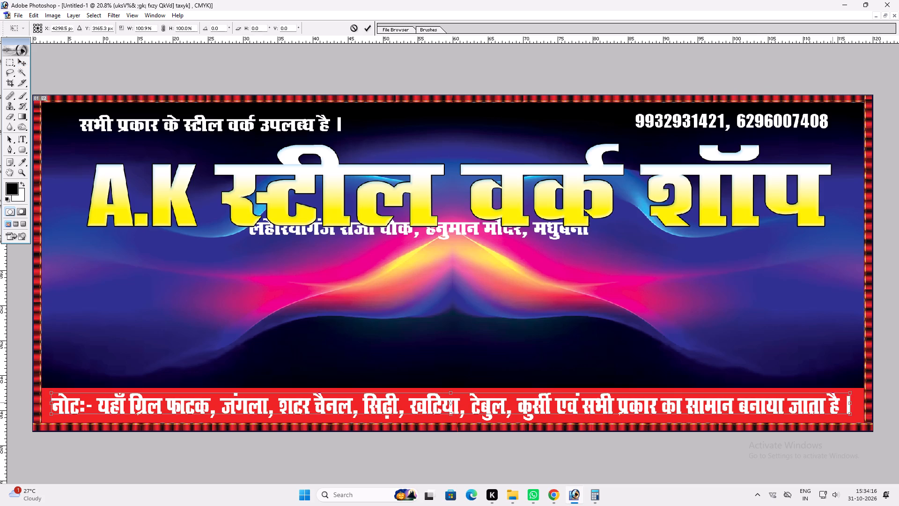
key(shift+Return)
key(v)
Add a Multiply drop shadow to the note line with 100% opacity, 0 px size and an increased distance.
key(alt+l)
text(yd)
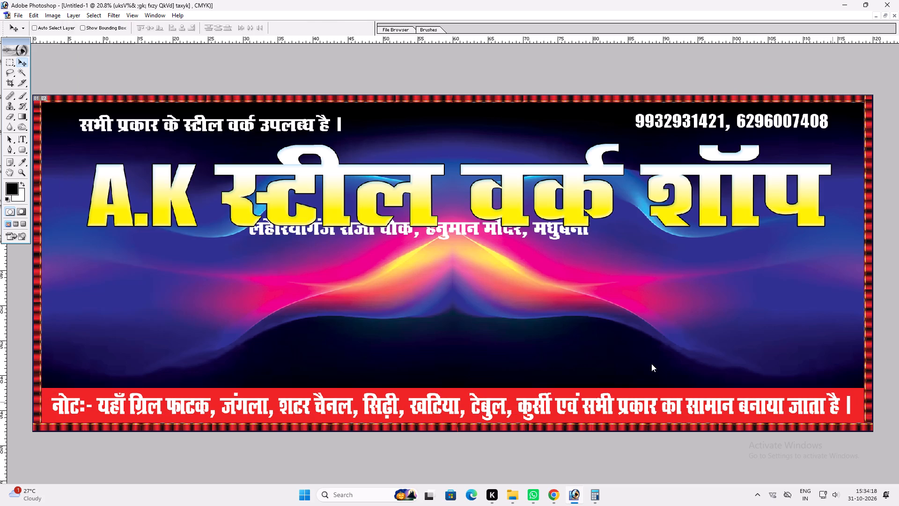
scroll(721, 369, up, 2)
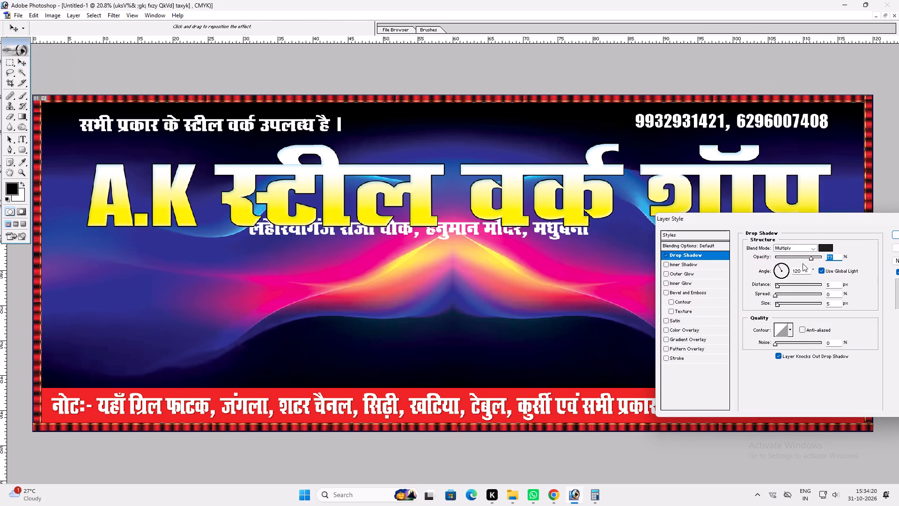
drag(812, 259, 841, 260)
drag(776, 286, 779, 286)
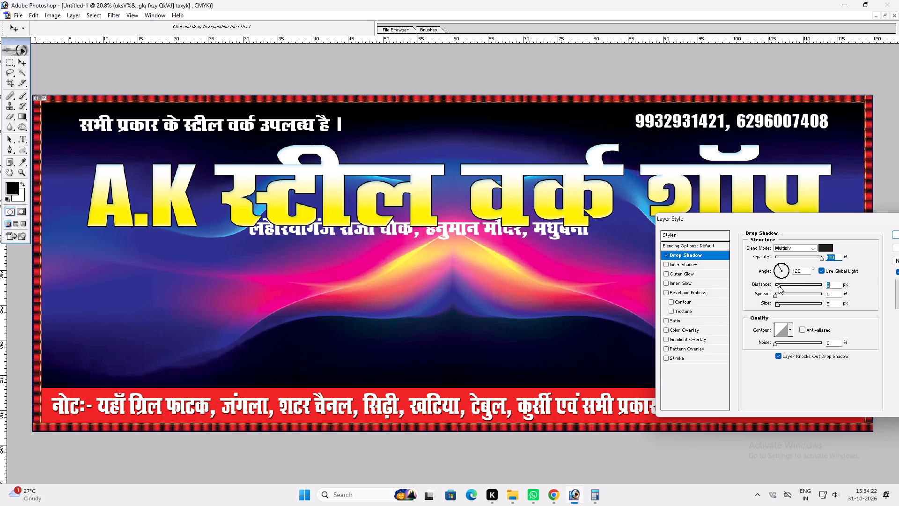
drag(779, 286, 781, 285)
drag(778, 305, 753, 306)
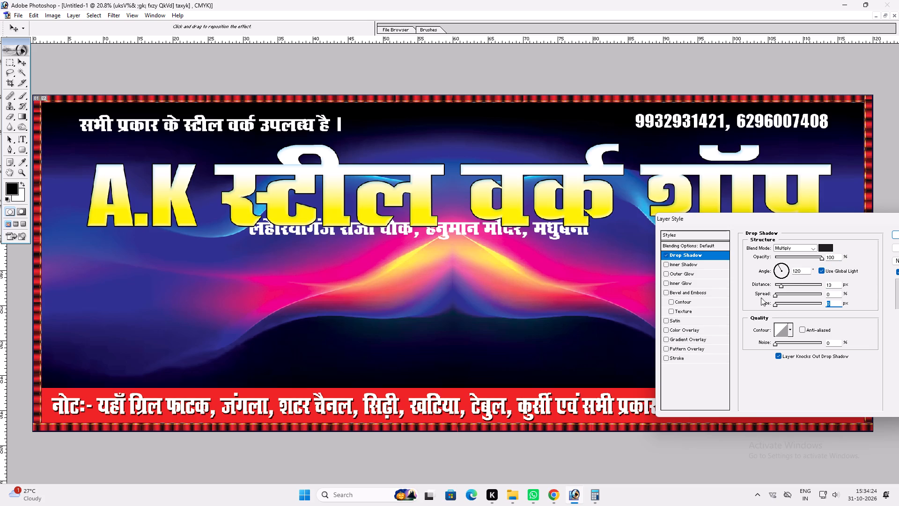
click(784, 286)
key(Return)
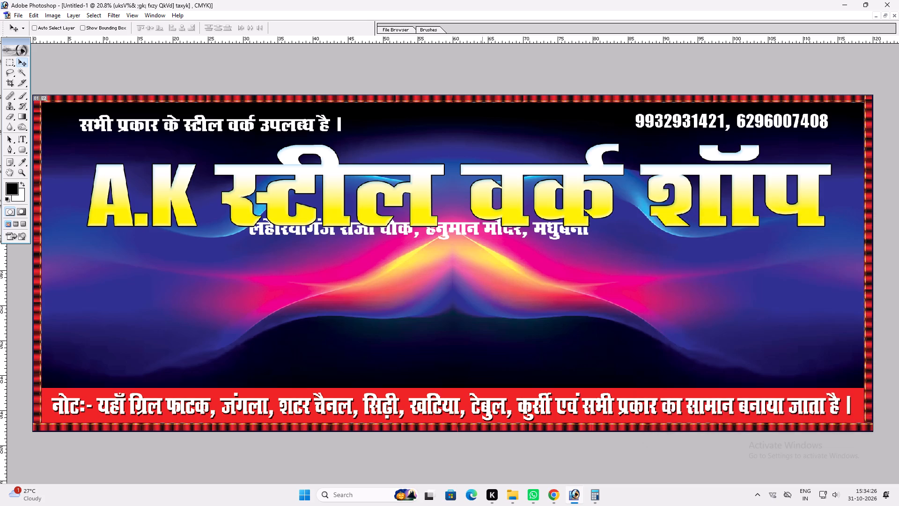
Stretch the note line's right end slightly outward with Free Transform so it better fills the red strip.
key(v)
key(v)
key(ctrl+t)
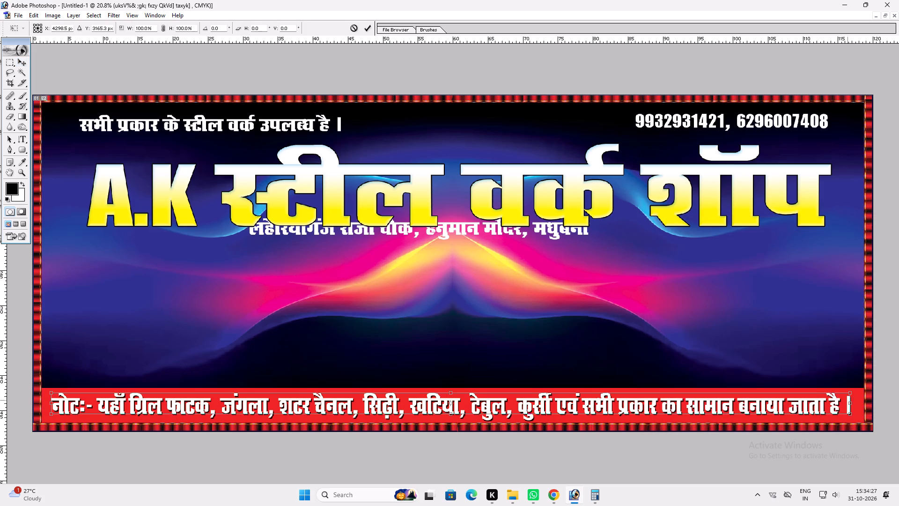
shift+click(847, 400)
key(shift+Return)
key(v)
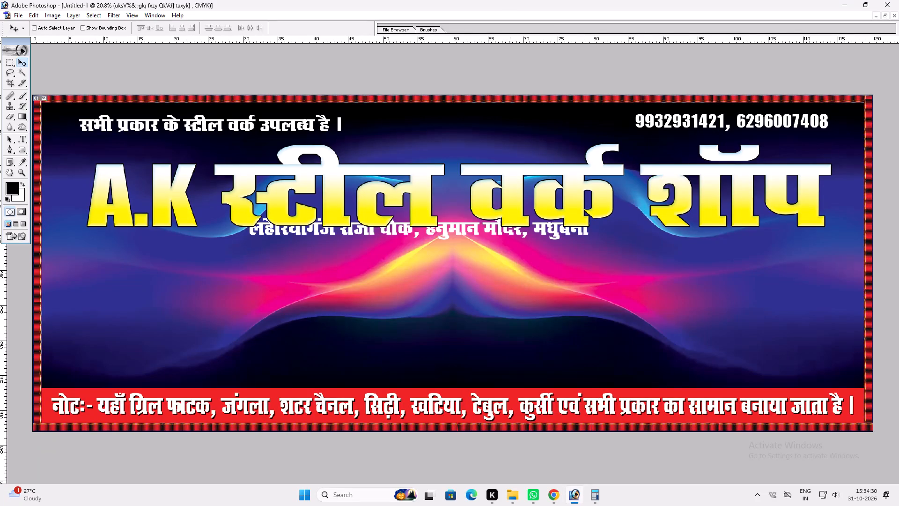
Move the white address line down so it sits clear beneath the A.K स्टील वर्क शॉप heading.
ctrl+click(509, 231)
drag(509, 231, 515, 249)
Start drawing a rounded rectangle shape on the banner.
key(u)
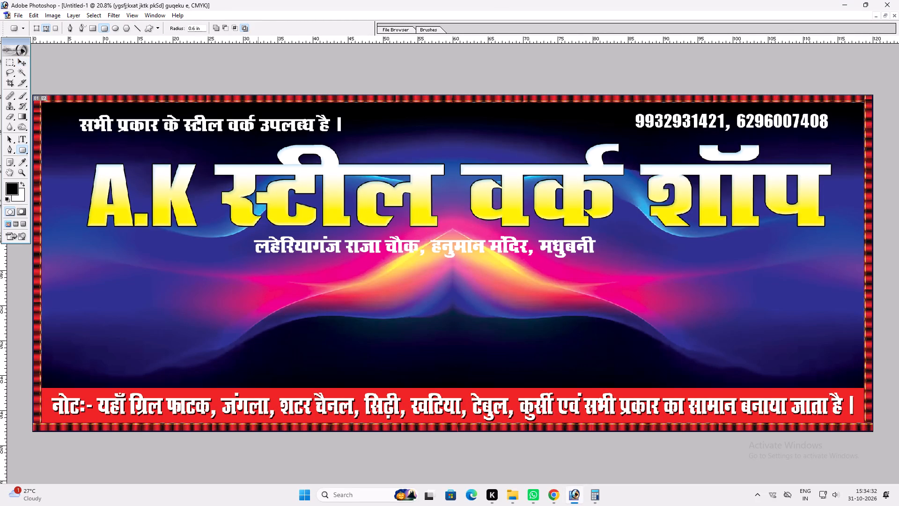
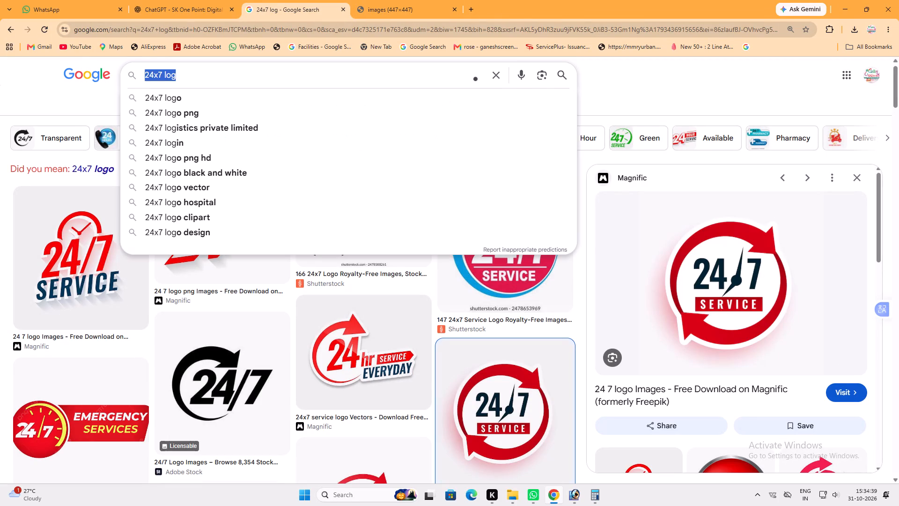
Search images for "banner Png" and examine the ornate gold-framed label set and its related banners.
text(banner Png)
key(space)
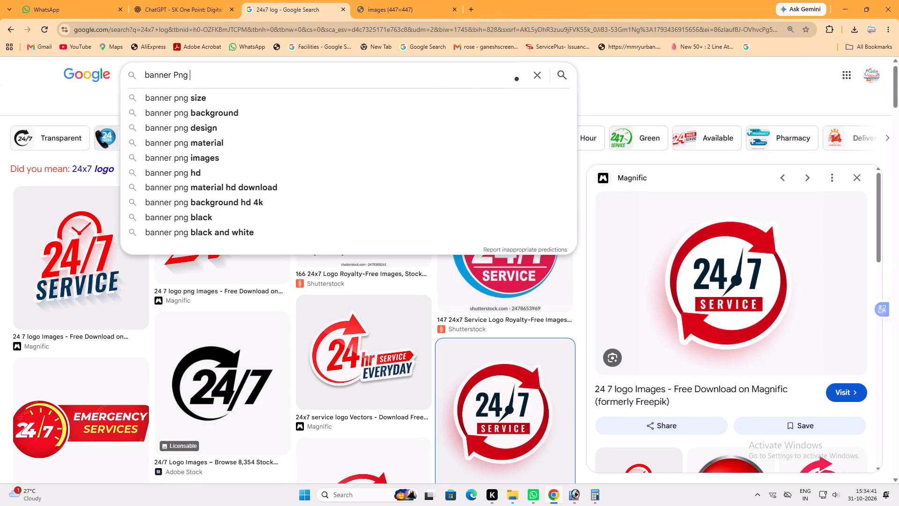
key(Return)
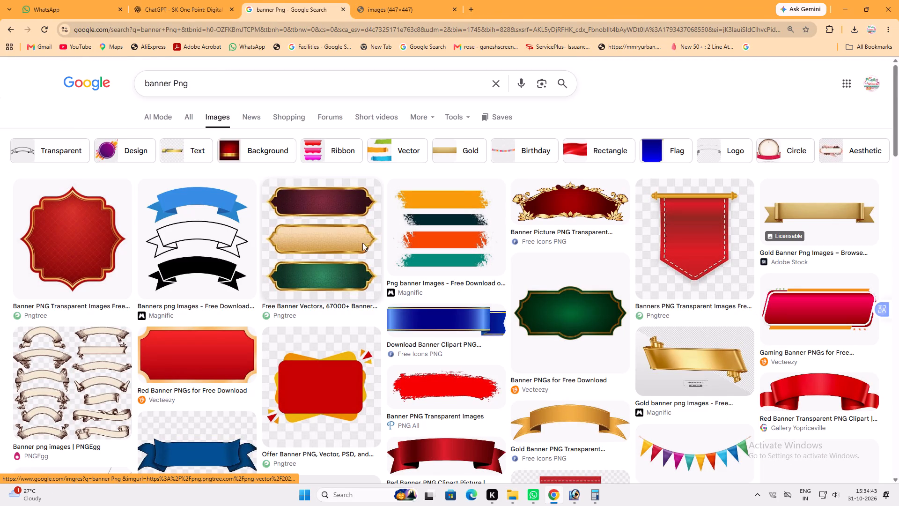
click(364, 207)
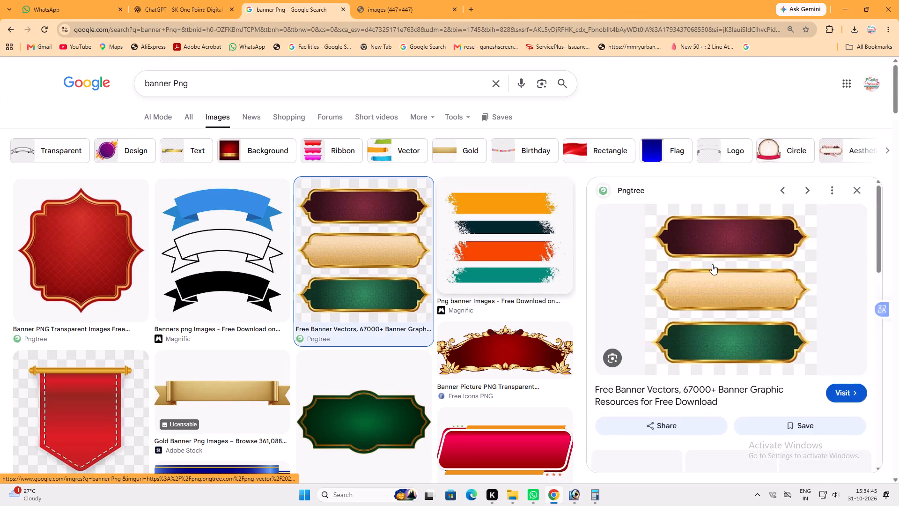
scroll(710, 264, down, 10)
scroll(729, 275, up, 3)
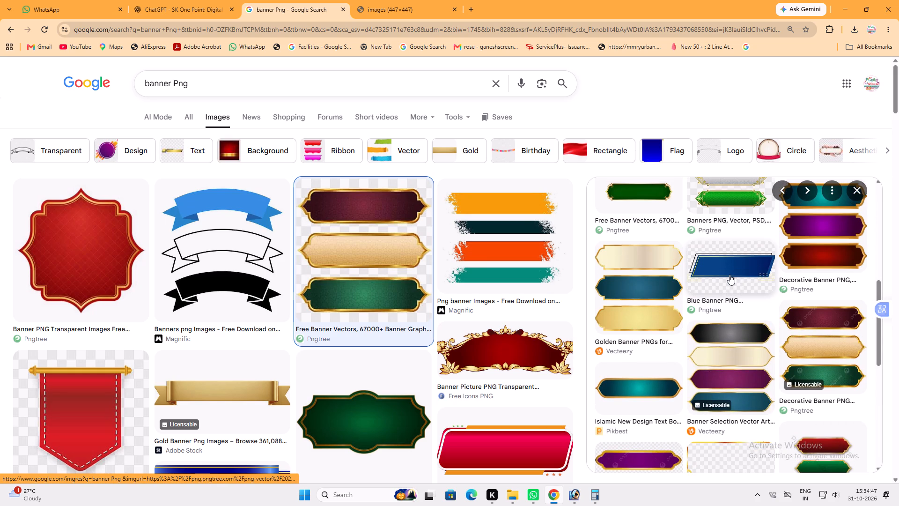
scroll(730, 275, down, 5)
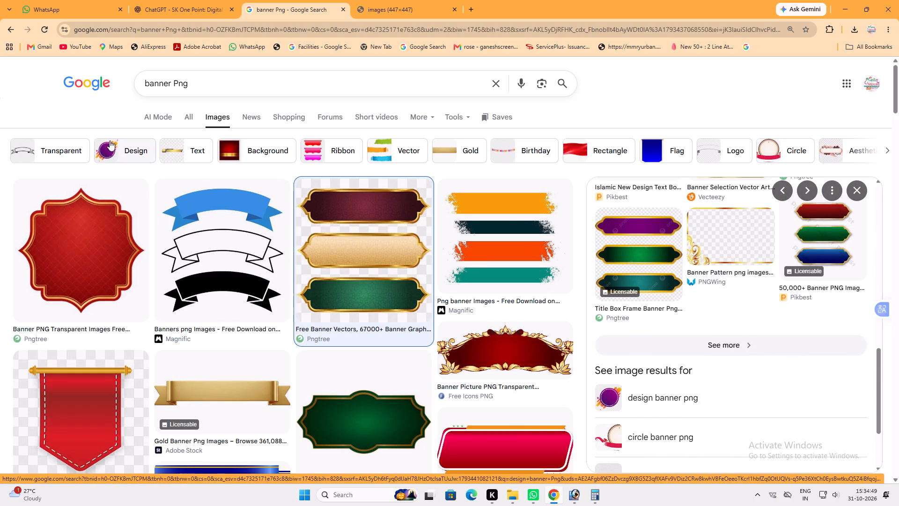
Search images for "banner latter Png", switch to the suggested "banner letters Png" spelling, and examine the results for a usable banner shape.
click(171, 87)
key(space)
text(latter)
key(Return)
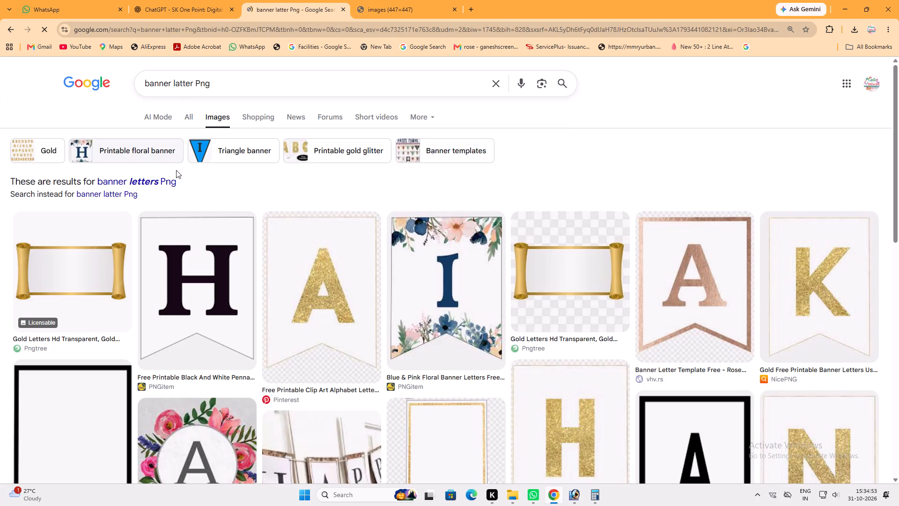
click(143, 185)
scroll(540, 285, down, 3)
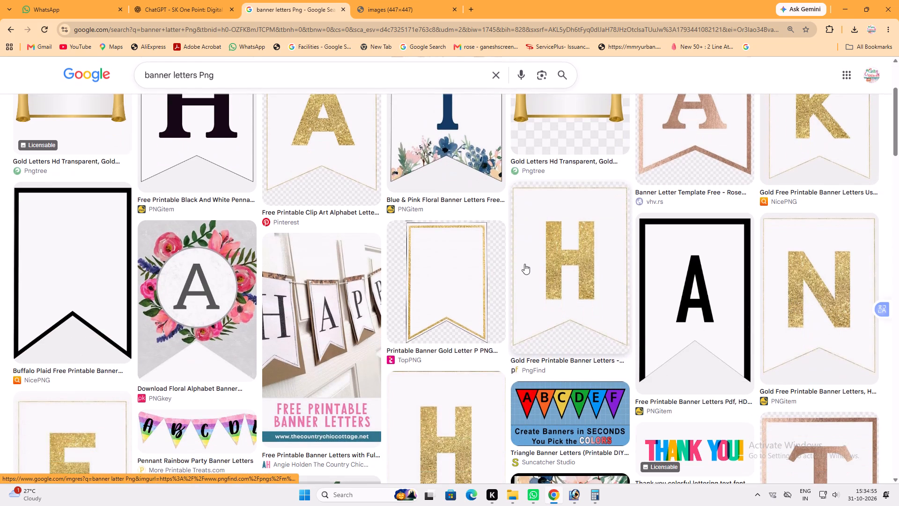
scroll(524, 264, down, 5)
scroll(449, 228, down, 8)
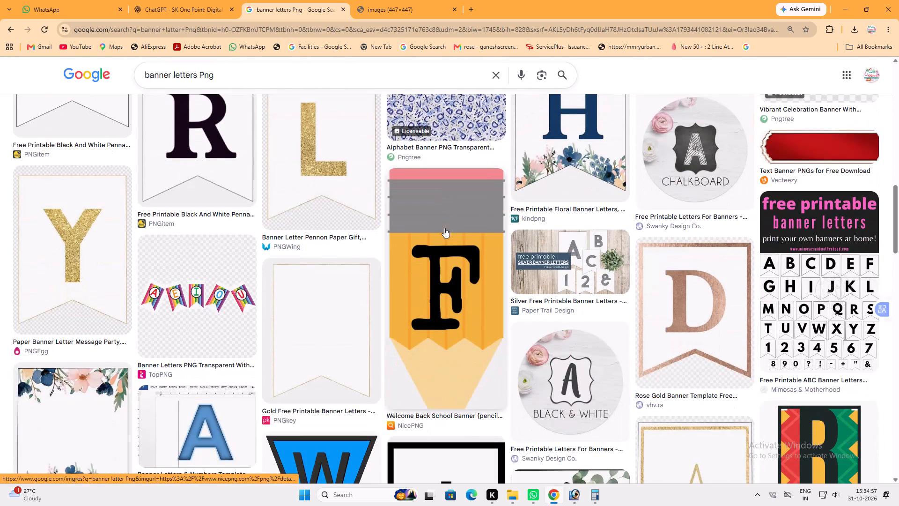
scroll(460, 217, down, 17)
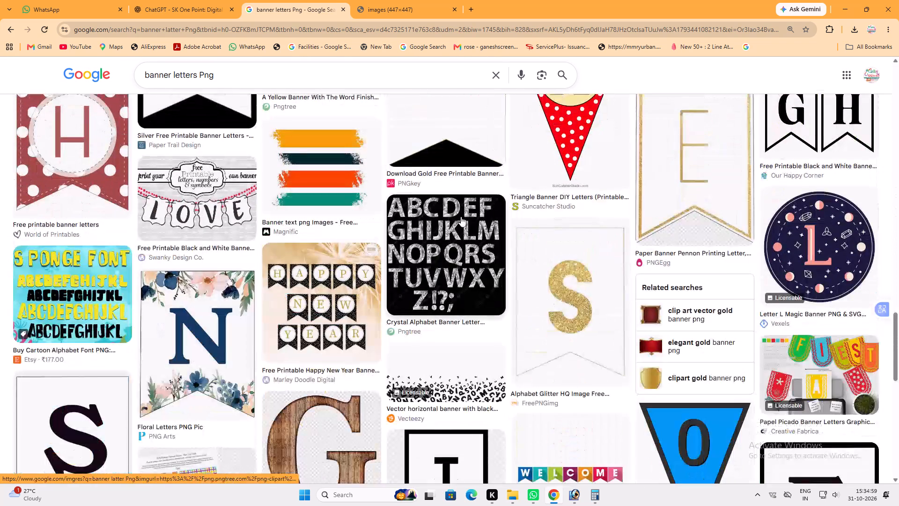
scroll(463, 214, down, 5)
scroll(464, 214, up, 20)
scroll(464, 214, up, 3)
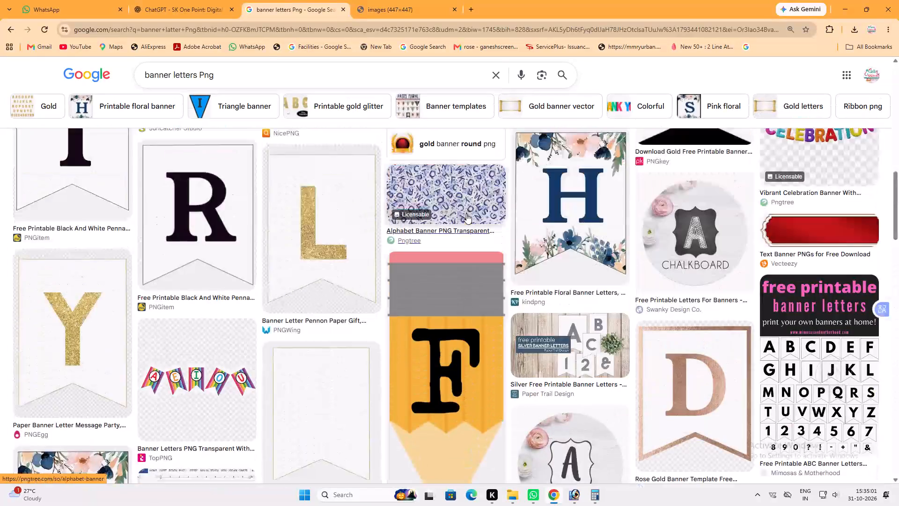
scroll(466, 214, up, 8)
scroll(545, 231, down, 4)
Preview the red text banner with the ornate frame and examine the full set of related red banner images.
click(861, 379)
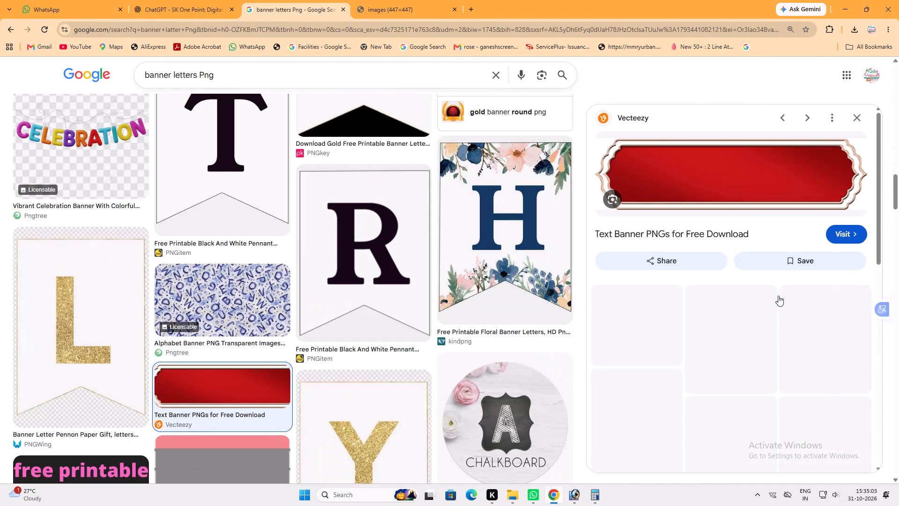
scroll(731, 221, down, 2)
scroll(731, 221, up, 4)
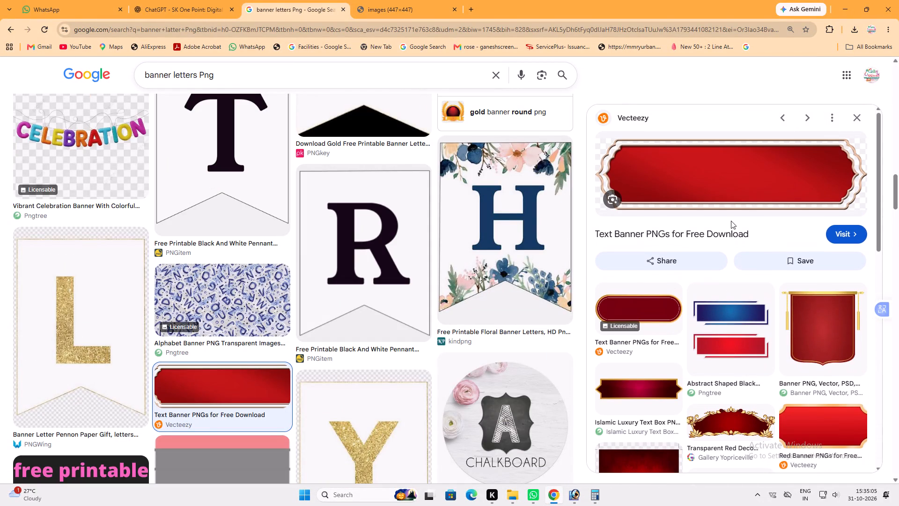
scroll(707, 165, down, 11)
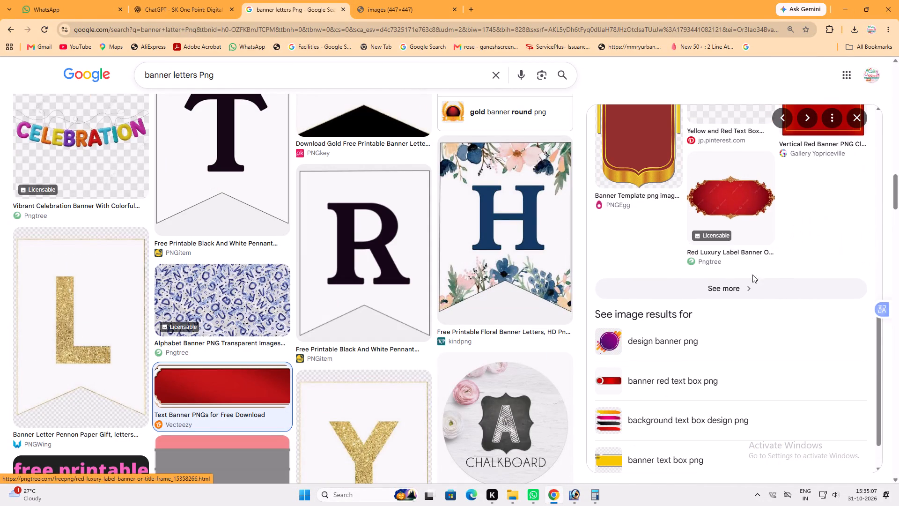
click(756, 295)
scroll(388, 253, down, 3)
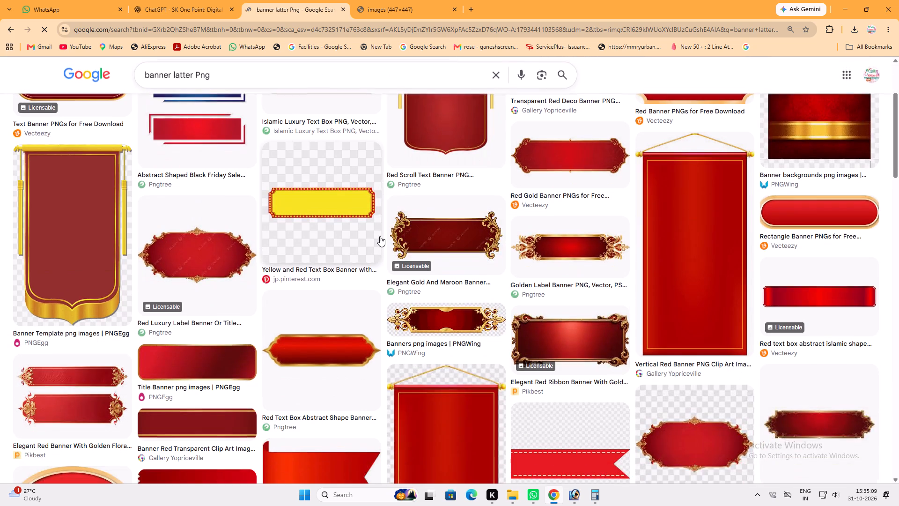
scroll(380, 233, down, 9)
scroll(359, 198, down, 3)
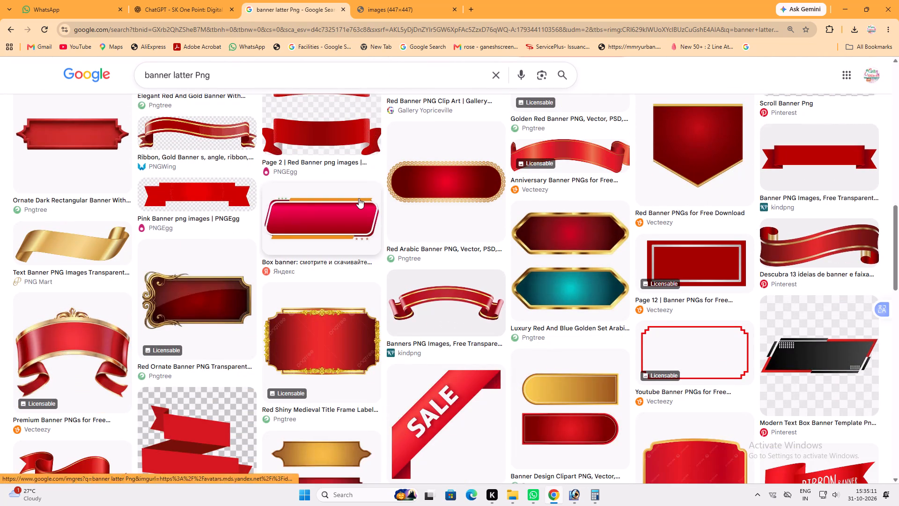
scroll(359, 198, down, 4)
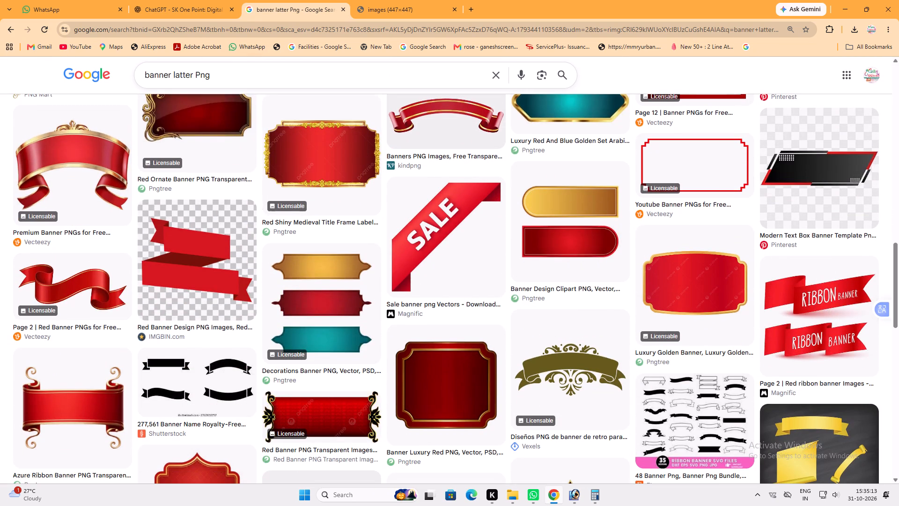
Change the image search to "banner god Png" and examine the deity artwork results.
drag(173, 75, 193, 73)
key(BackSpace)
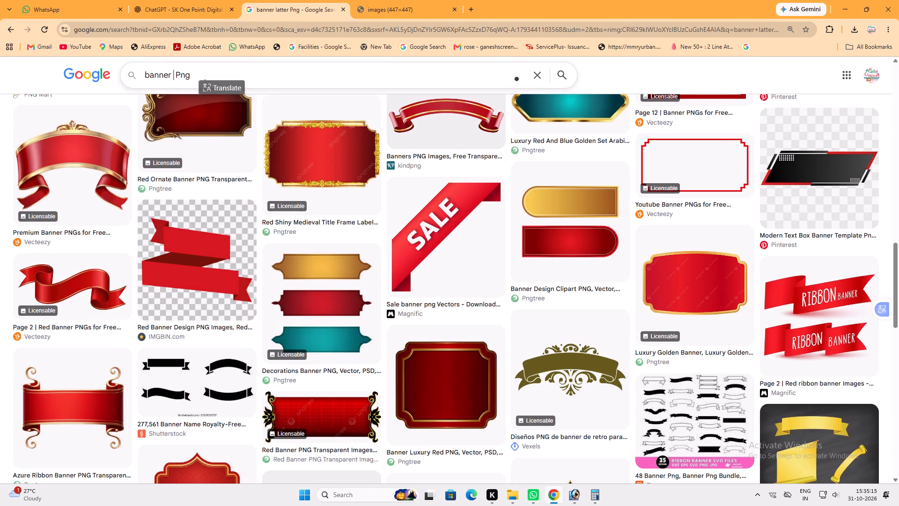
text(god)
key(Return)
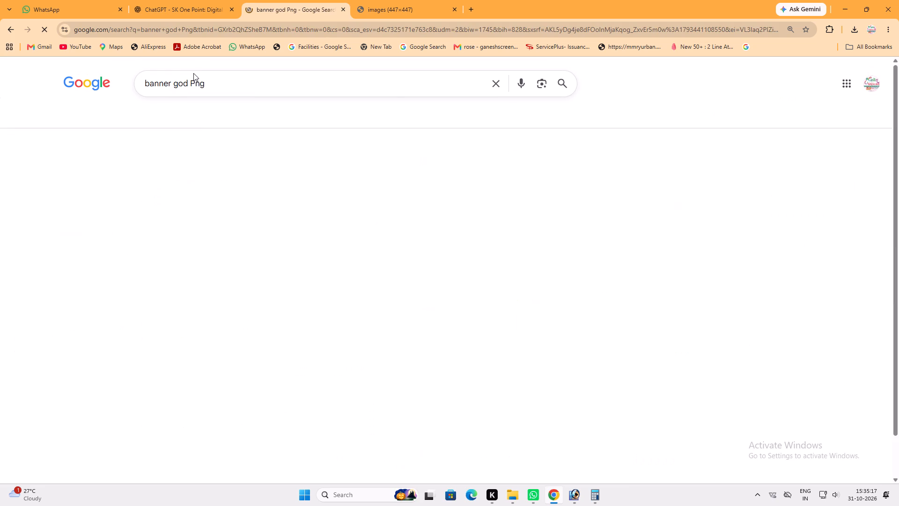
scroll(429, 226, down, 14)
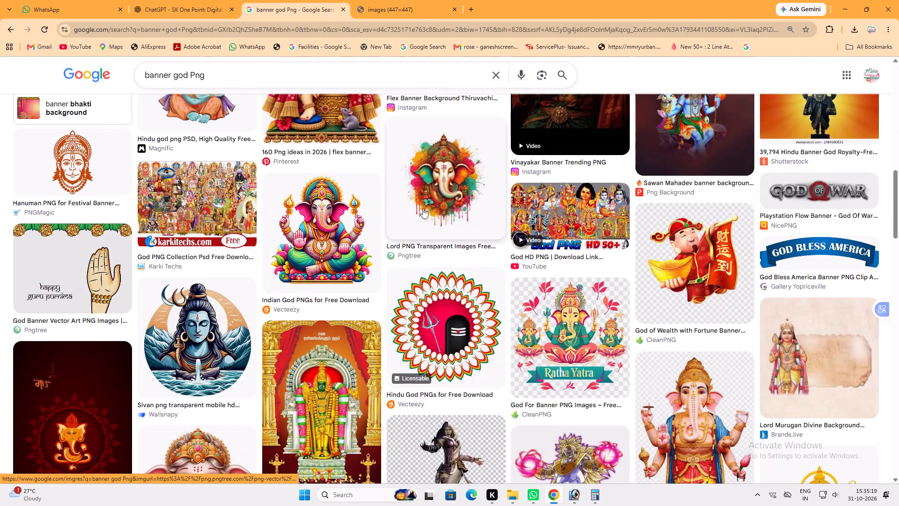
scroll(422, 208, down, 15)
scroll(412, 208, up, 4)
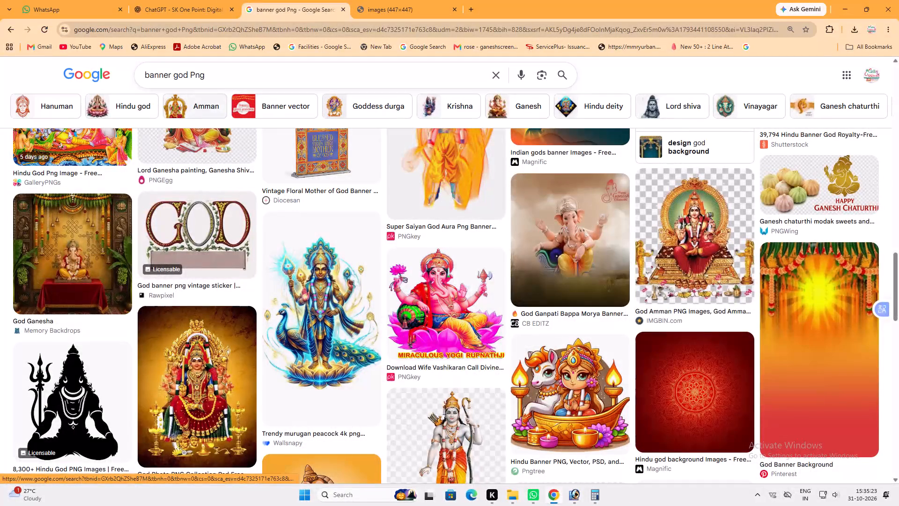
Change the image search to the suggested "banner design png" and look over the first results.
drag(188, 74, 173, 79)
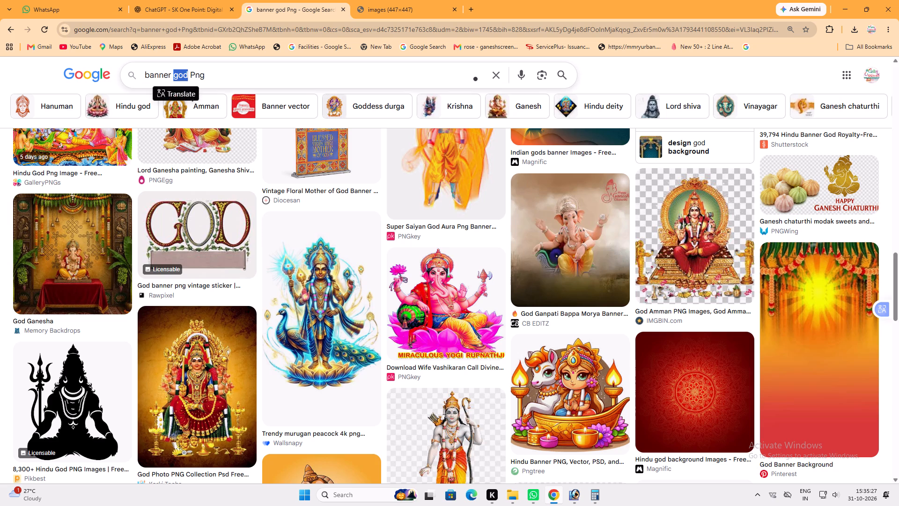
key(b)
key(BackSpace)
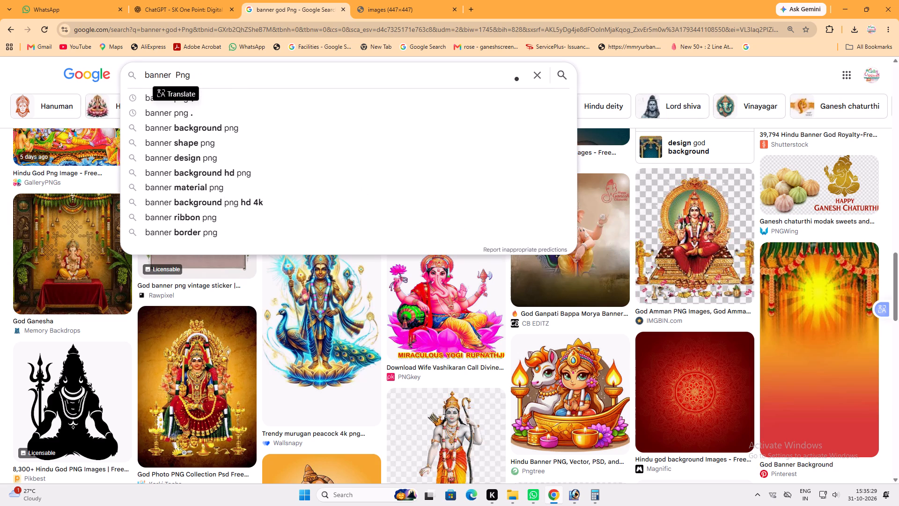
scroll(419, 66, down, 3)
scroll(295, 161, down, 5)
scroll(265, 187, down, 1)
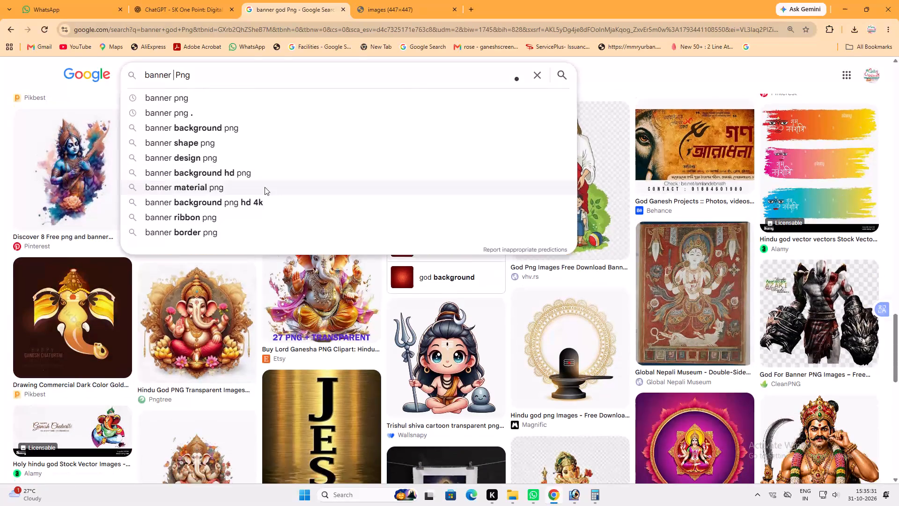
click(202, 155)
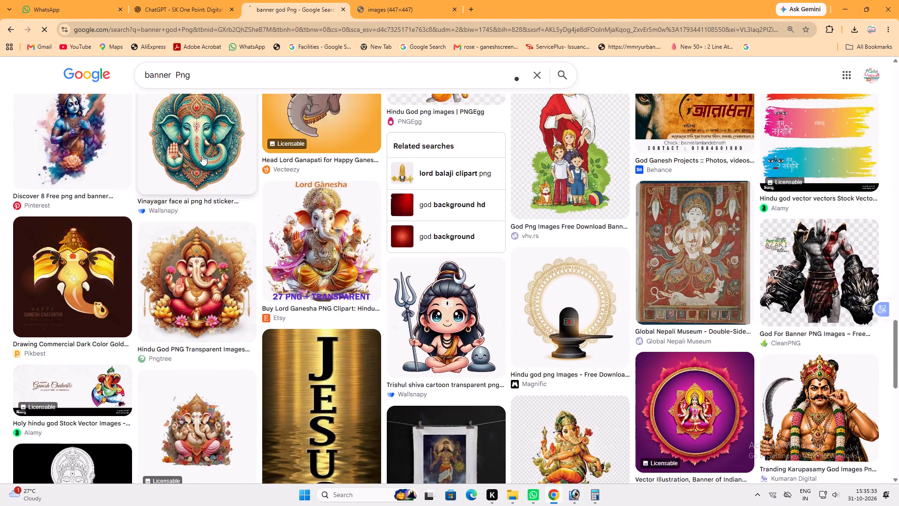
scroll(142, 266, down, 4)
scroll(175, 244, down, 4)
Preview one of the banner results and examine the related and remaining "banner design png" images for a suitable decorative shape.
click(102, 108)
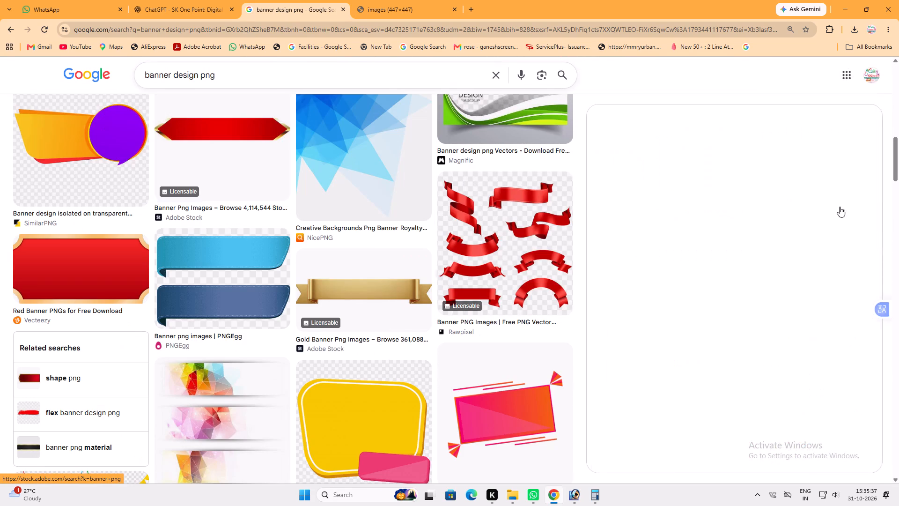
scroll(762, 216, down, 6)
scroll(309, 223, down, 14)
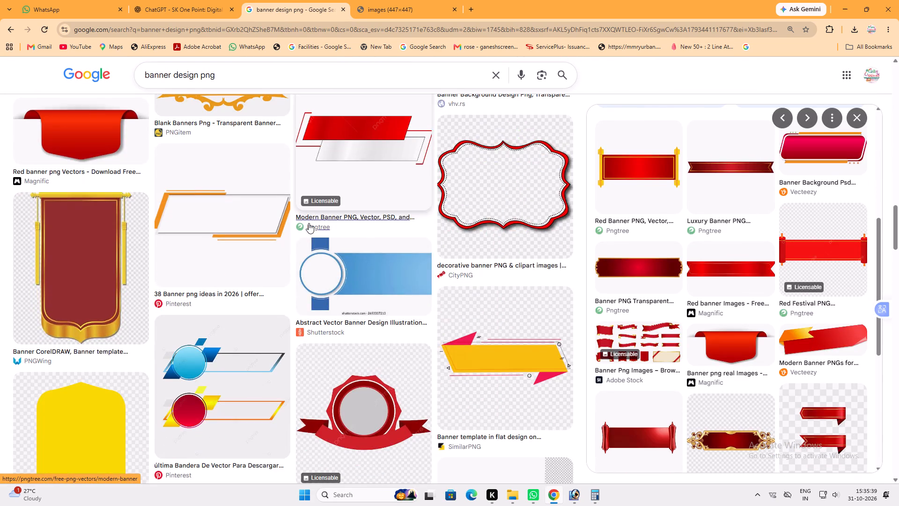
scroll(309, 223, up, 5)
scroll(309, 223, down, 11)
scroll(309, 224, up, 7)
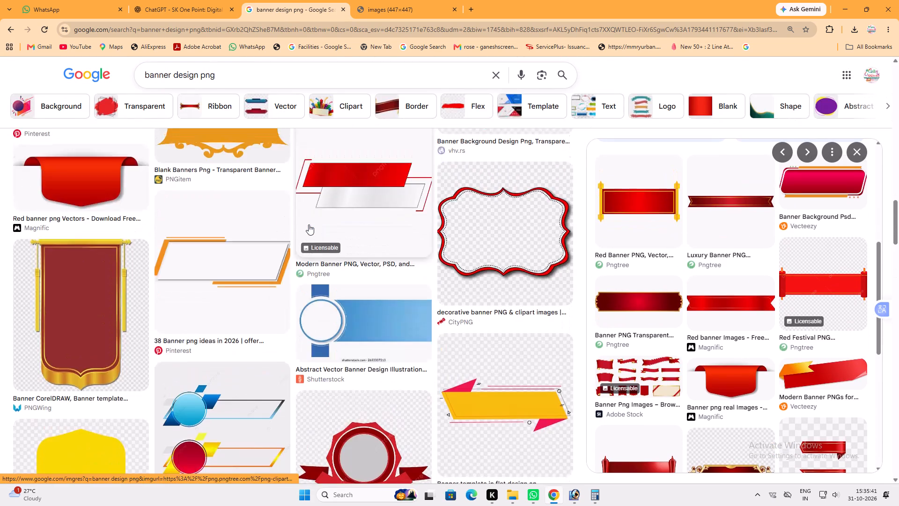
scroll(386, 229, up, 6)
scroll(390, 233, down, 14)
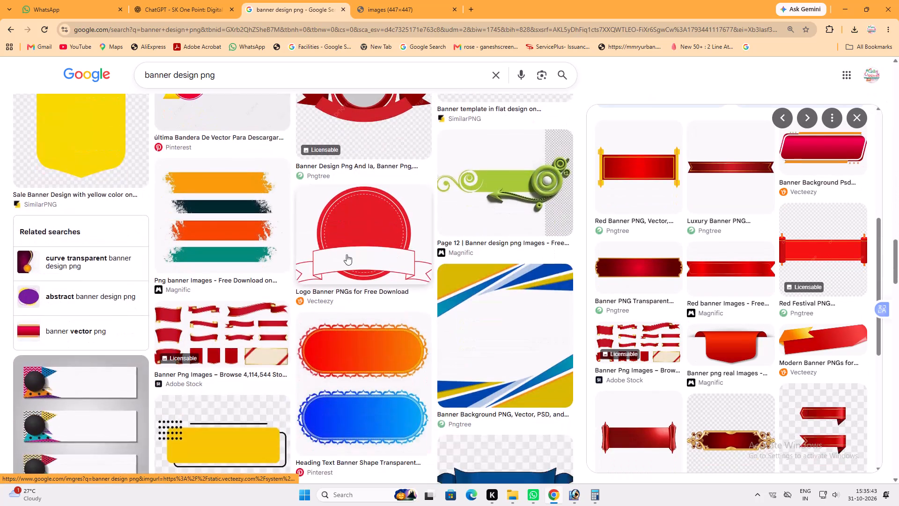
scroll(346, 254, up, 4)
scroll(346, 254, down, 16)
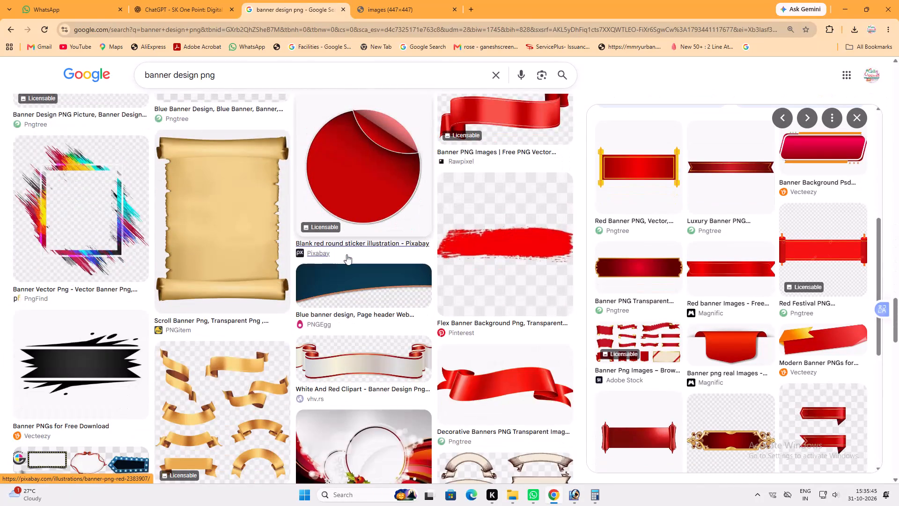
scroll(346, 254, down, 16)
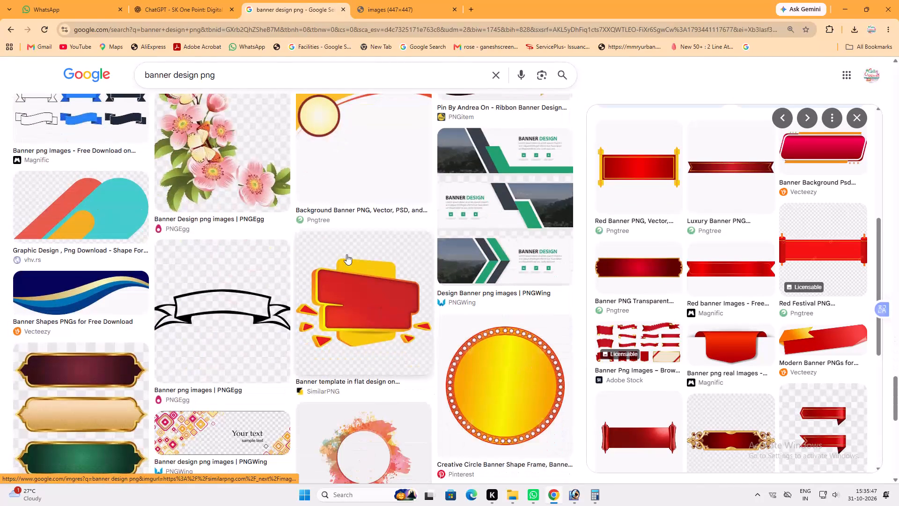
scroll(400, 283, down, 7)
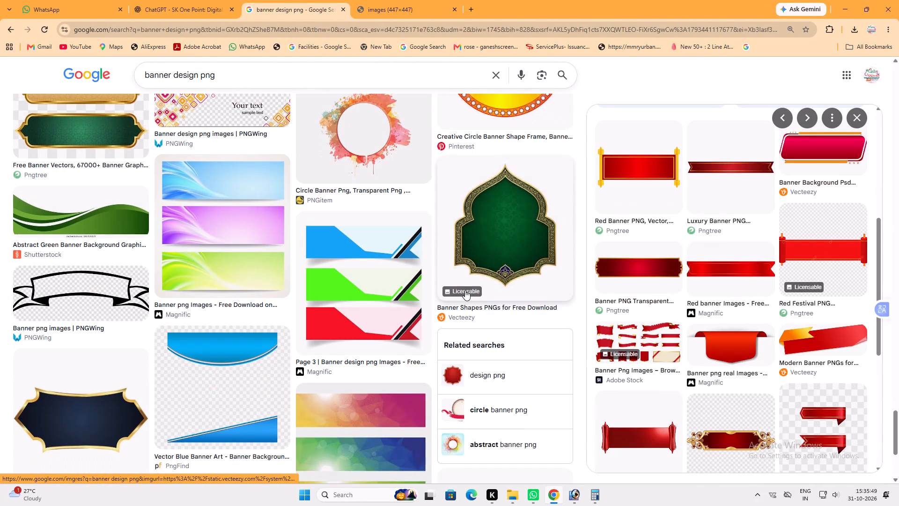
scroll(381, 240, down, 7)
scroll(378, 240, up, 2)
scroll(378, 240, down, 5)
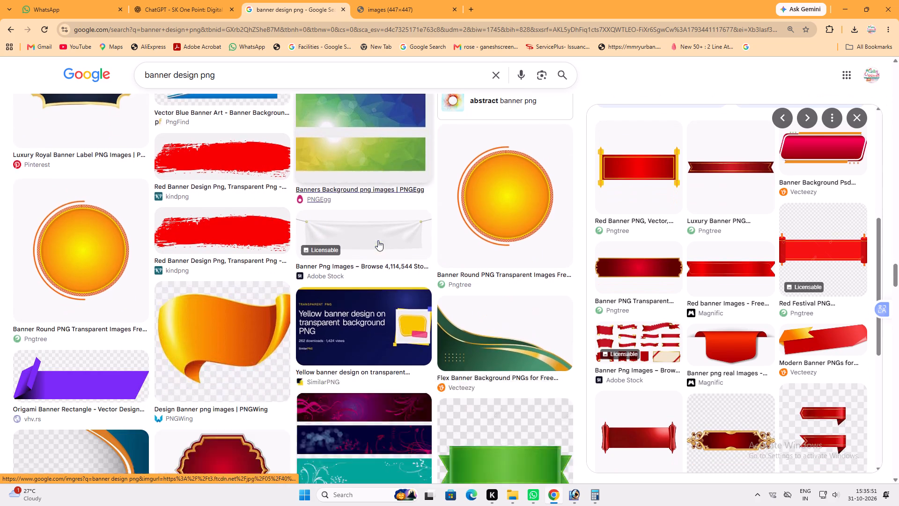
scroll(378, 240, down, 3)
scroll(681, 242, down, 1)
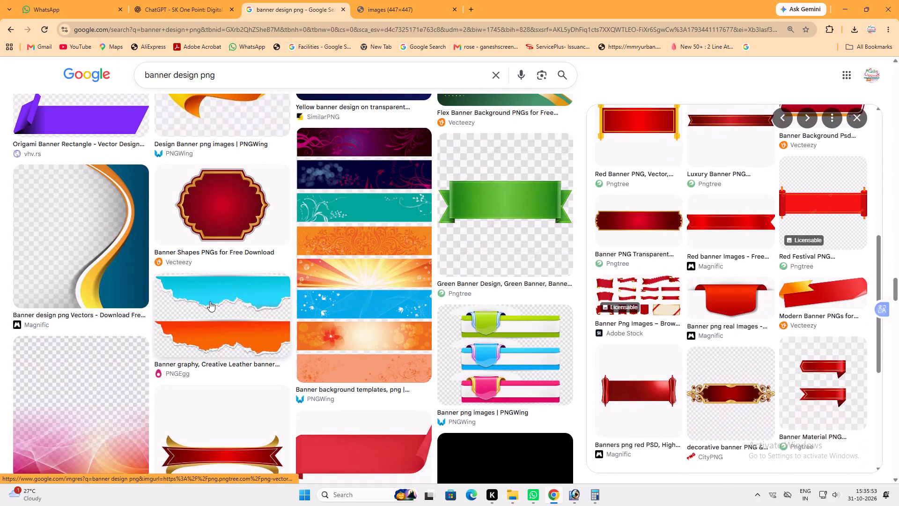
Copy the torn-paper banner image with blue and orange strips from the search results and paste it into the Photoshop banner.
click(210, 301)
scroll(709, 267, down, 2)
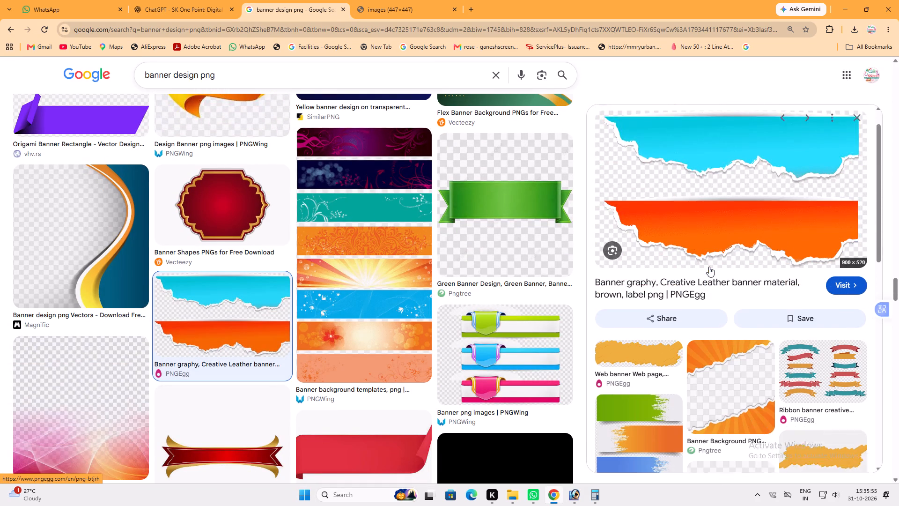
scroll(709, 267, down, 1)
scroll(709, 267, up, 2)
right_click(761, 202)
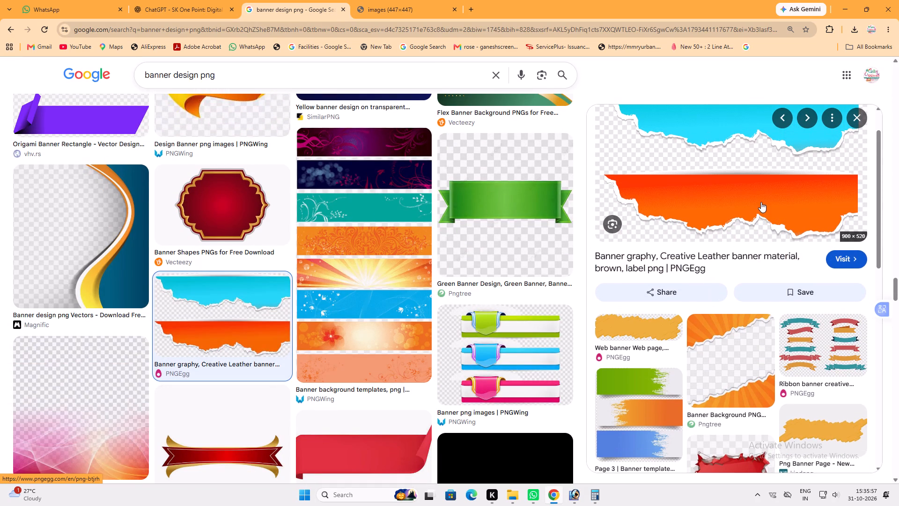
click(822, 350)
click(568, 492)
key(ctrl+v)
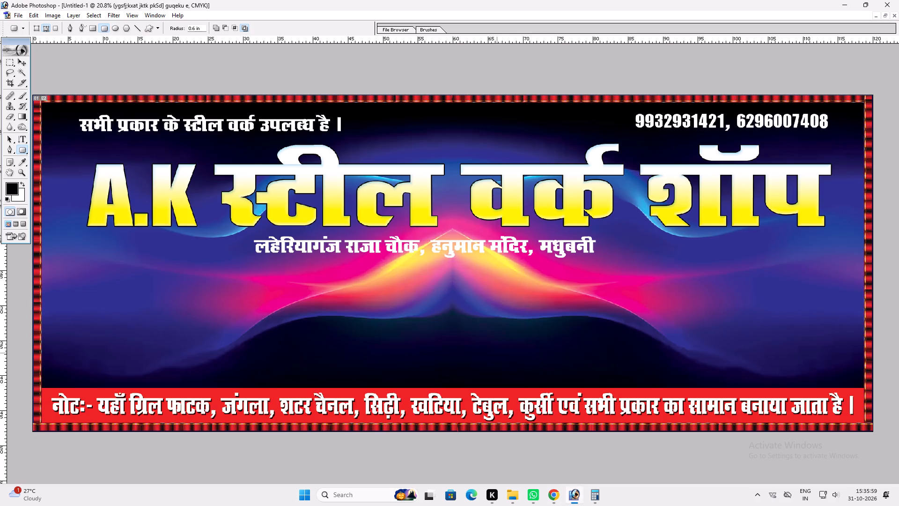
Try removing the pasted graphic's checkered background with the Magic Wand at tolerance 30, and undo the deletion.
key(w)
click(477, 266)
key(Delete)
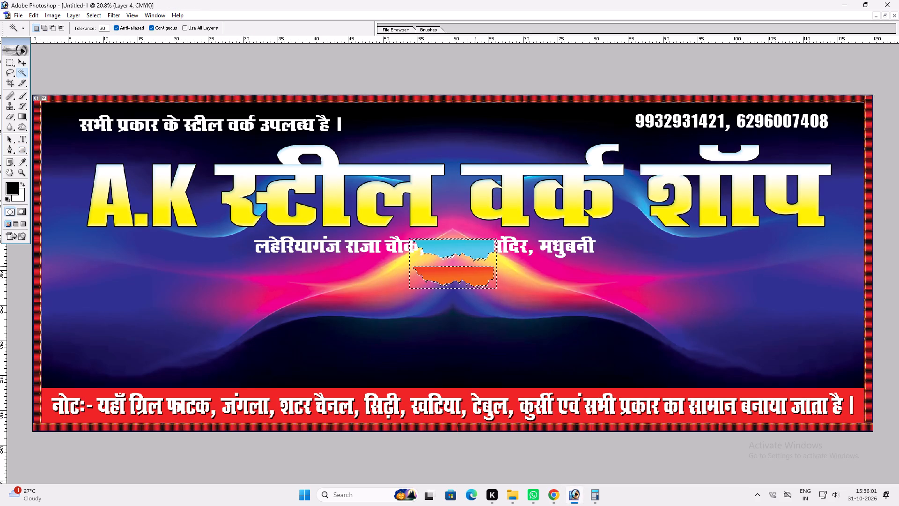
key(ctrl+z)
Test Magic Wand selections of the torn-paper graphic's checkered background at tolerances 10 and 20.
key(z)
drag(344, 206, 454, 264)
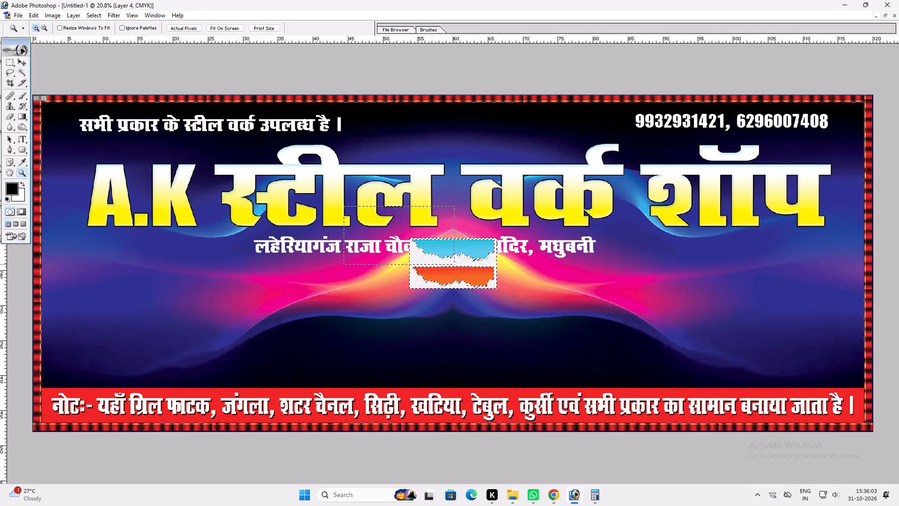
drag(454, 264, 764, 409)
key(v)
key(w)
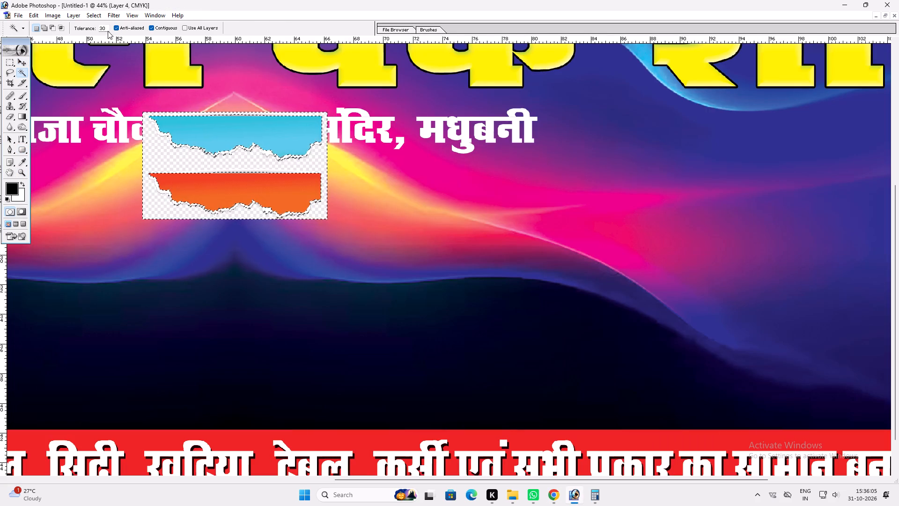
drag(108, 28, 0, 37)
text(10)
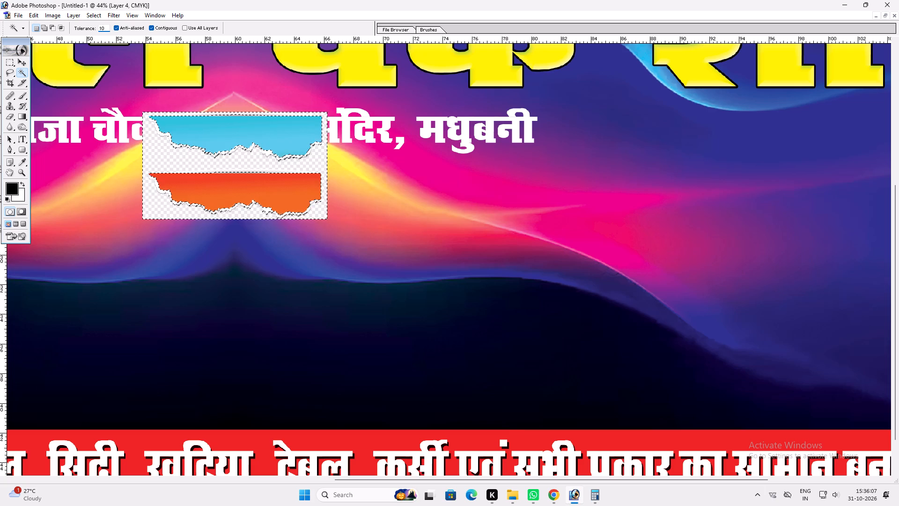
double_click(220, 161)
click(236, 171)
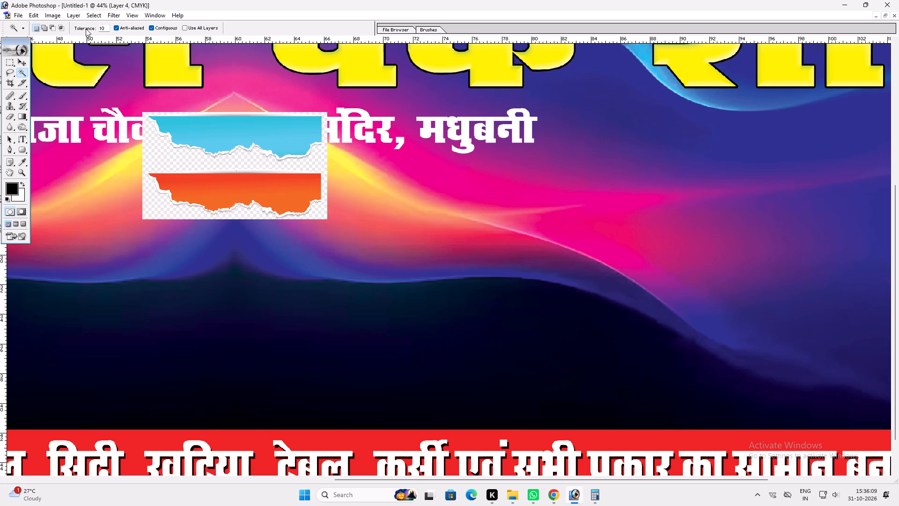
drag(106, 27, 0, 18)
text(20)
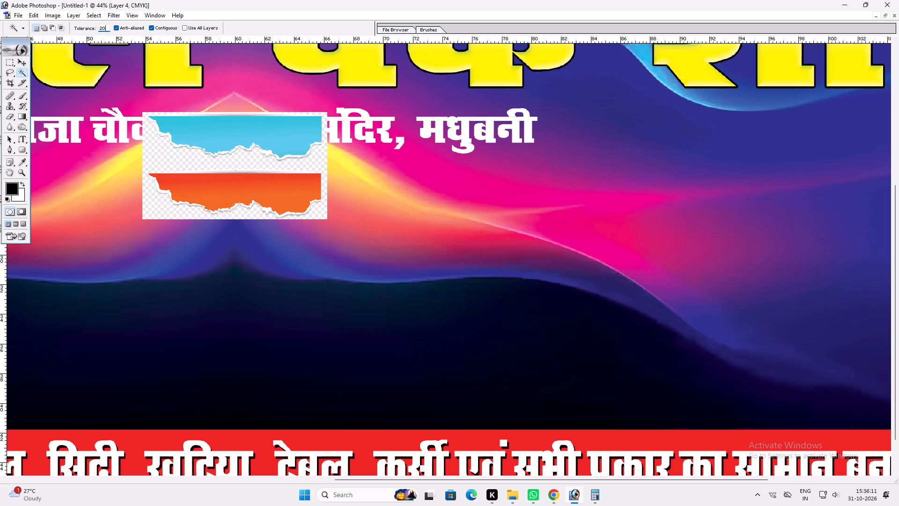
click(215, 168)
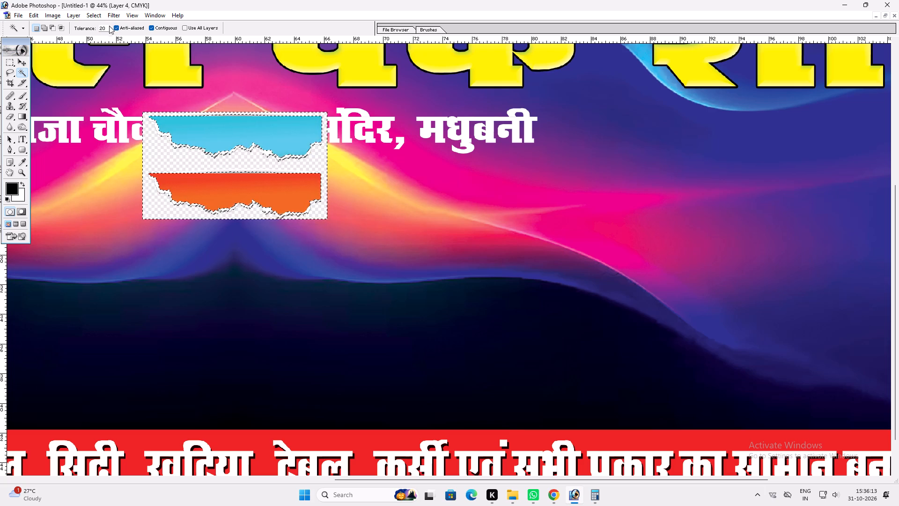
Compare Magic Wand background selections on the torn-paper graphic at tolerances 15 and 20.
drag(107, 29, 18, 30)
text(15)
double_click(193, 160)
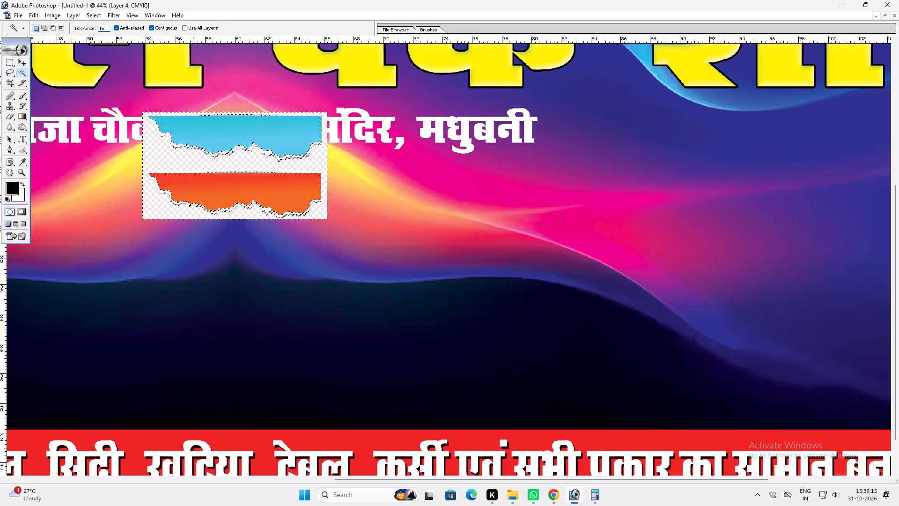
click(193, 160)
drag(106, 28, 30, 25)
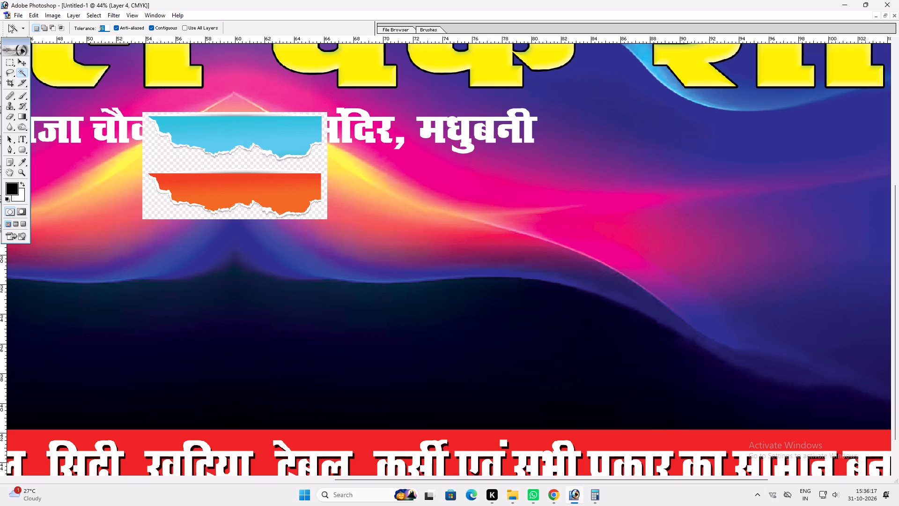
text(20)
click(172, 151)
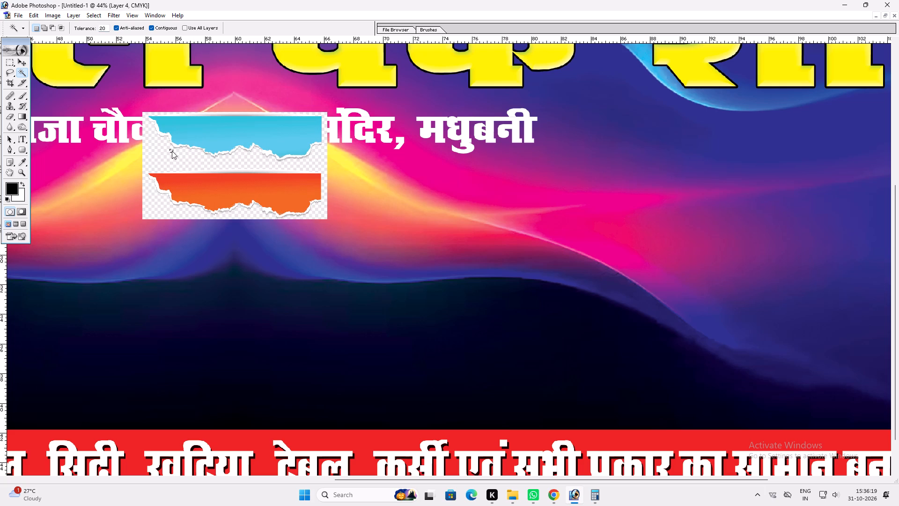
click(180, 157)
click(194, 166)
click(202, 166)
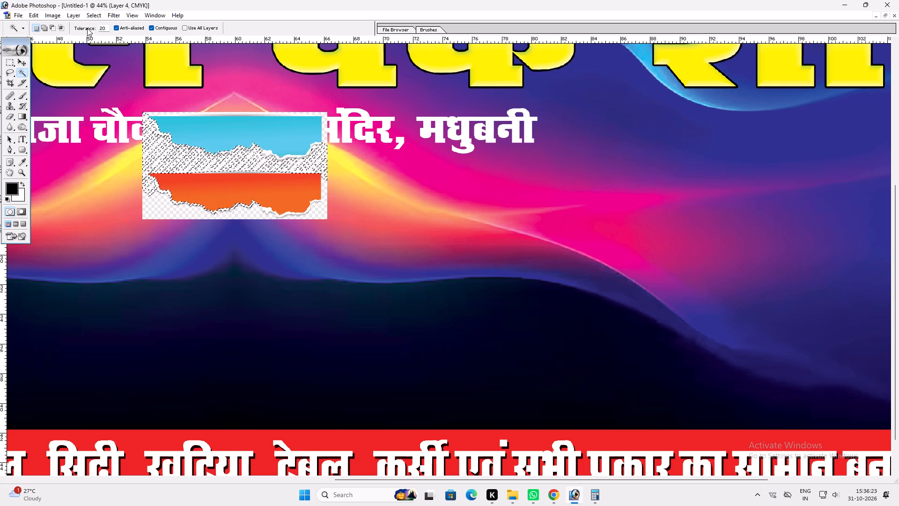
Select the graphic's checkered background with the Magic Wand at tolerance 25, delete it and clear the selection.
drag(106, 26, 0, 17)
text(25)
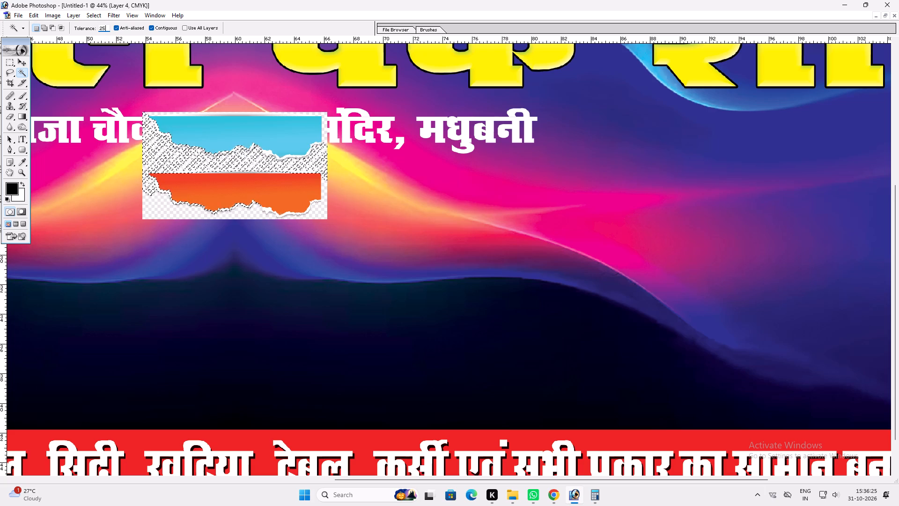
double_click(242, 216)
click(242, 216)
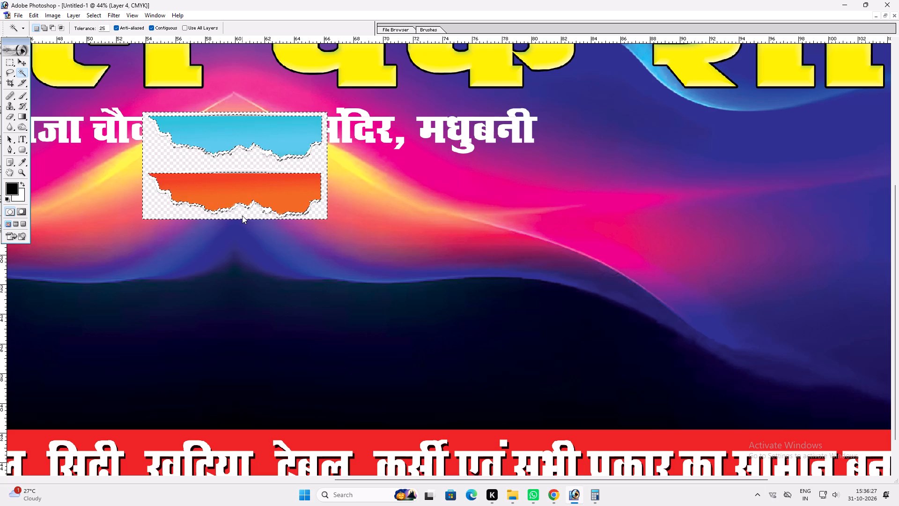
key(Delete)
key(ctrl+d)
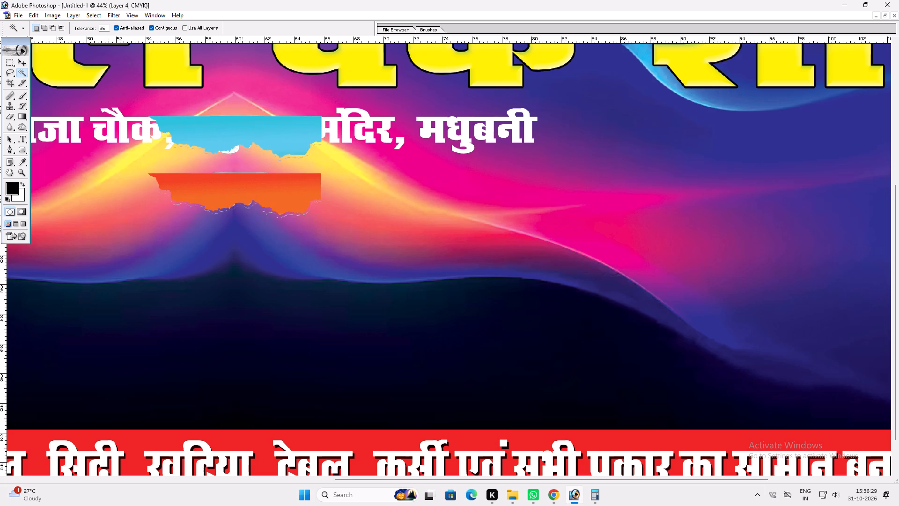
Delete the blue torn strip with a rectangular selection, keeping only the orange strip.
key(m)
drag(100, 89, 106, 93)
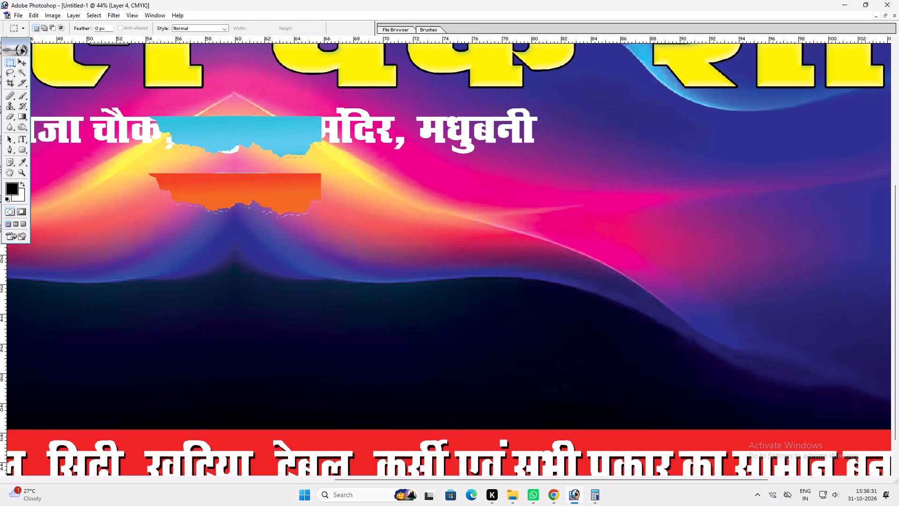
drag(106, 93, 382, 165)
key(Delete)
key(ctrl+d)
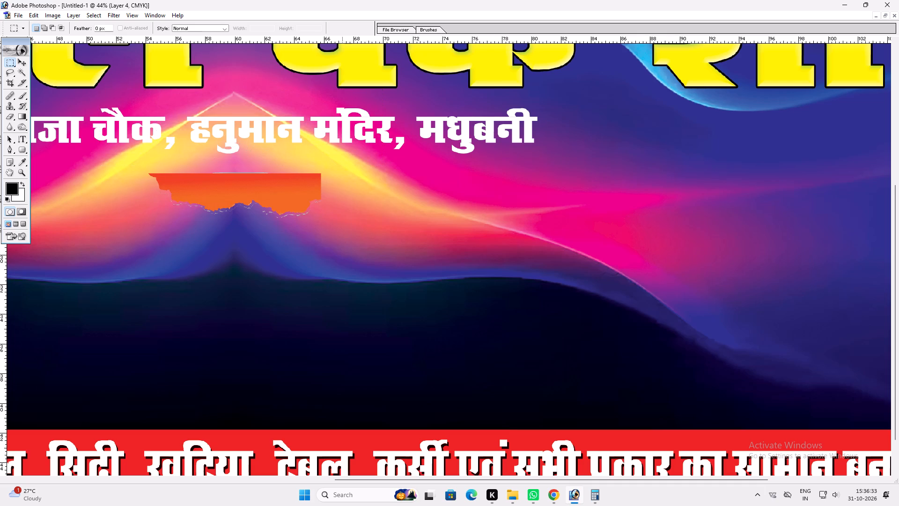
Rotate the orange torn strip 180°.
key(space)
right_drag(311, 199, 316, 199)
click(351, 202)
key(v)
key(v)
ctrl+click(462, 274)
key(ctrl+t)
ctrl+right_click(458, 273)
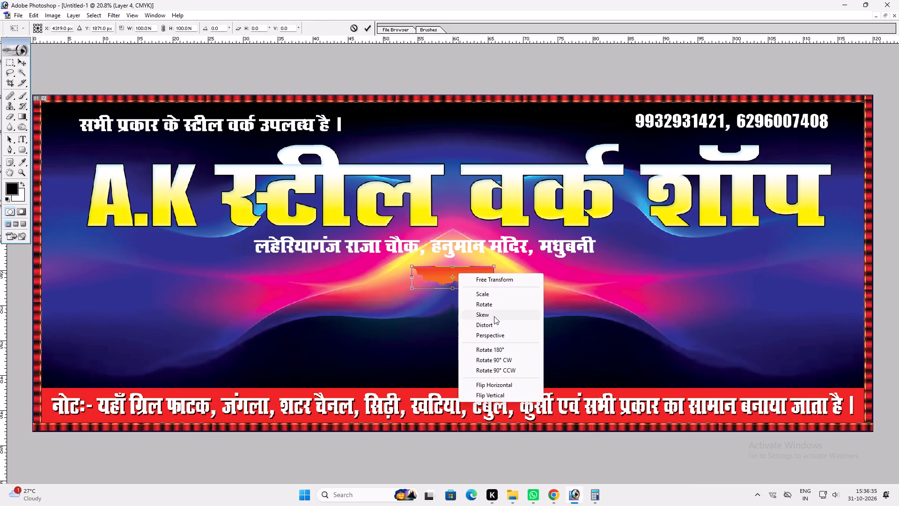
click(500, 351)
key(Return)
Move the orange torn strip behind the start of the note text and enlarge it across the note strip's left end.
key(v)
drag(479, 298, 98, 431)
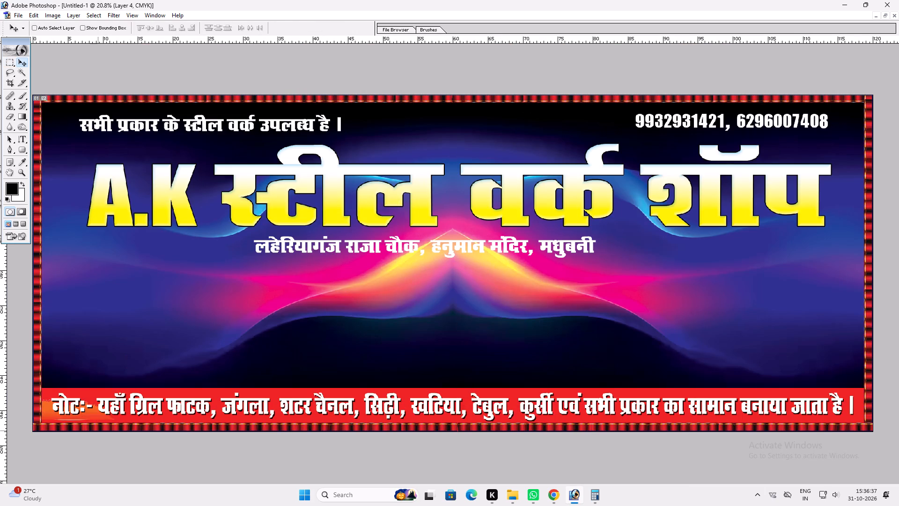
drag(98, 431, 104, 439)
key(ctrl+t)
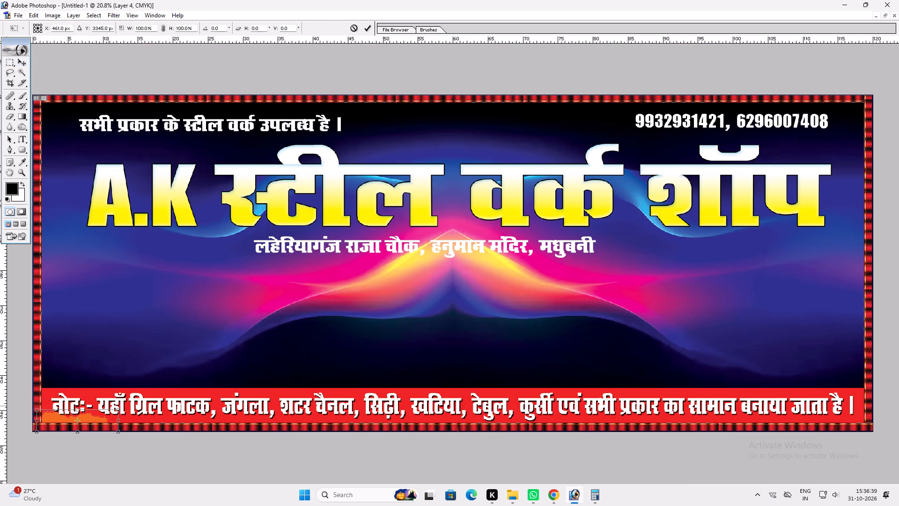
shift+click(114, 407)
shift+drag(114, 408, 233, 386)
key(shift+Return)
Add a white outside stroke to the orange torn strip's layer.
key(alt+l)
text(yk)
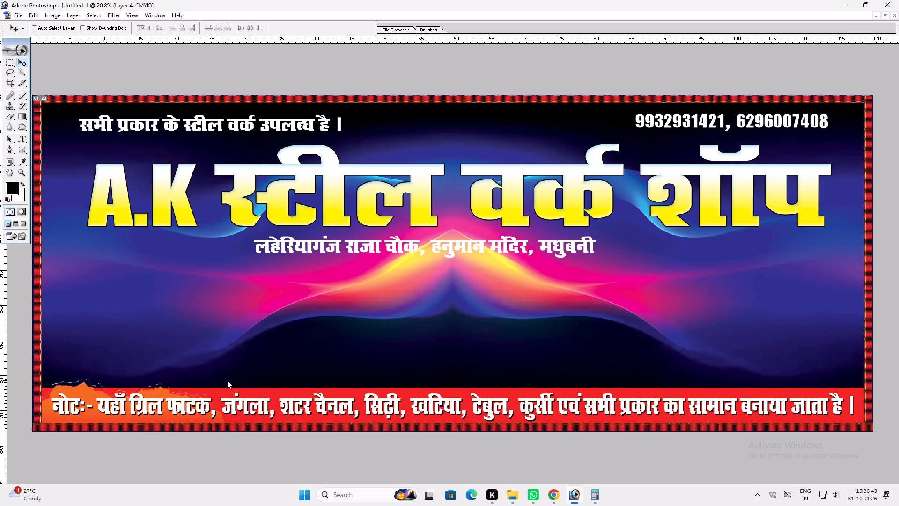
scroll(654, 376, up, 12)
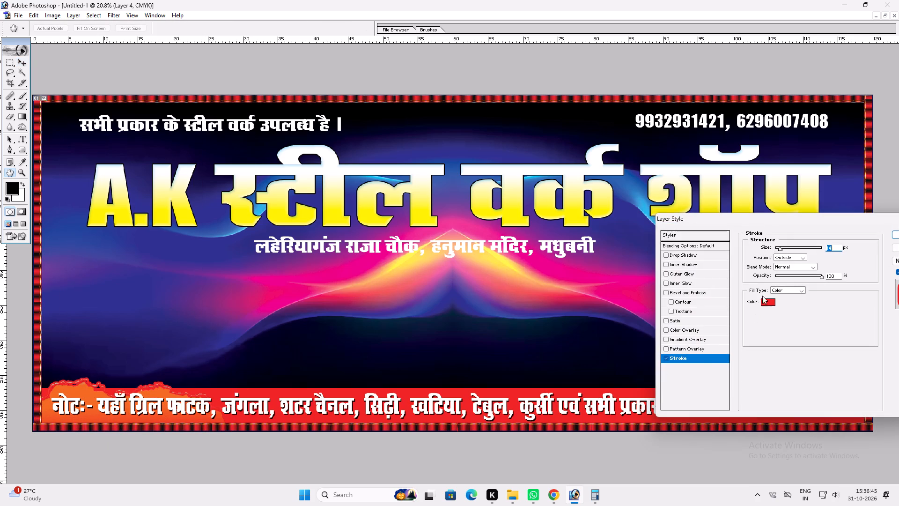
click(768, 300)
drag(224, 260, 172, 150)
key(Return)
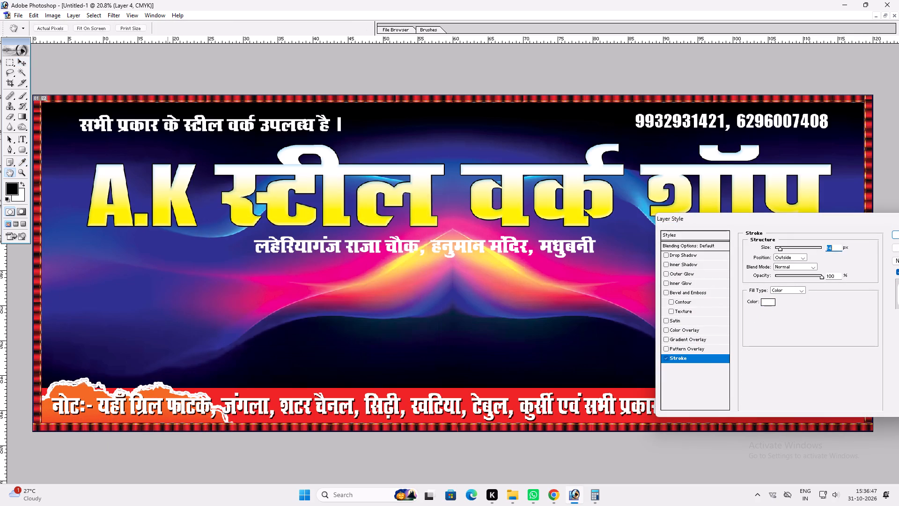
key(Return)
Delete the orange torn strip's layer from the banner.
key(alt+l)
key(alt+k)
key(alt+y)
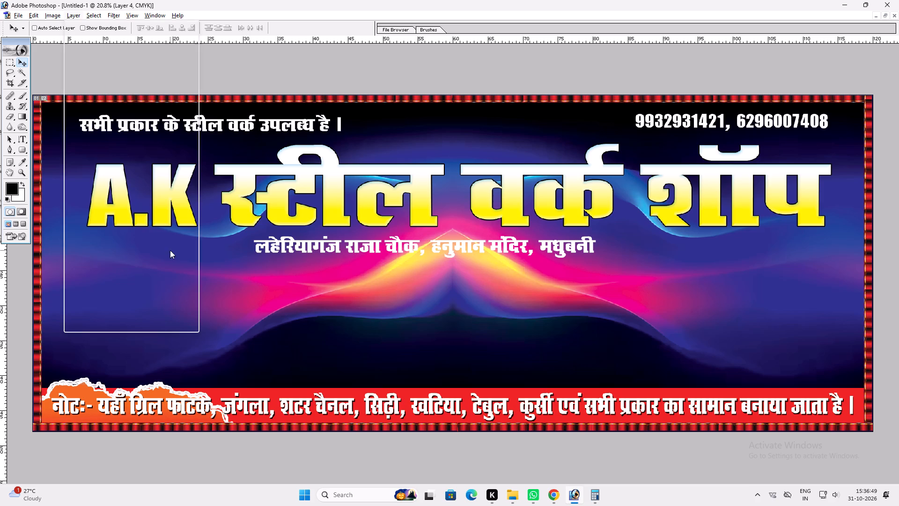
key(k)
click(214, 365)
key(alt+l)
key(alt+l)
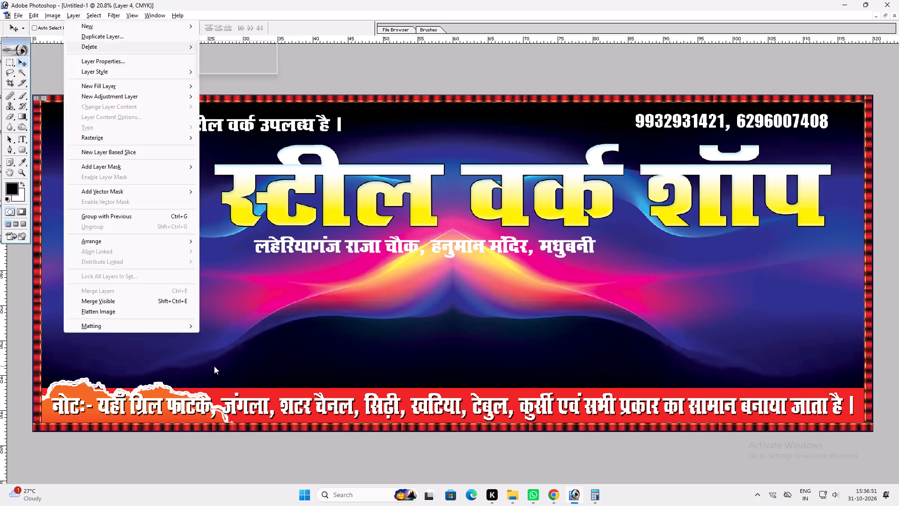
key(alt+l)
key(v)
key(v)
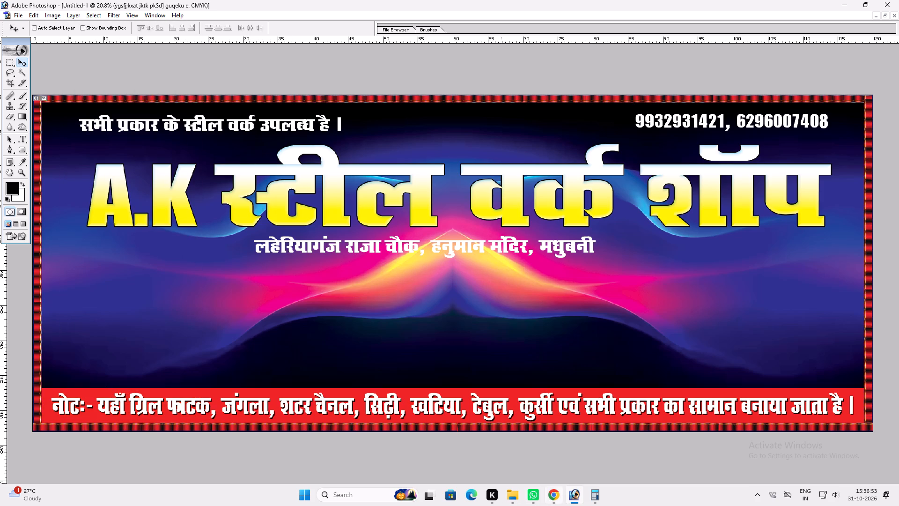
Draw a rounded rectangle path with a 6 in radius around the address line and convert it into a selection.
key(u)
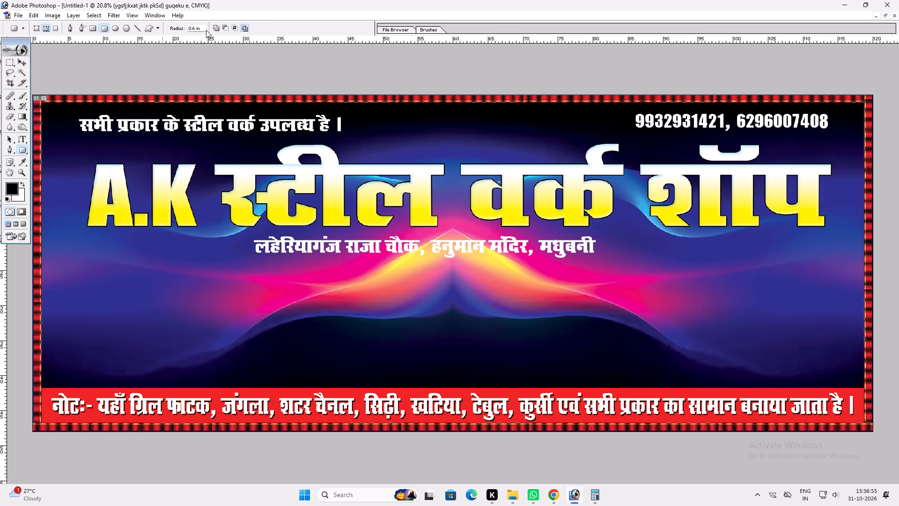
drag(205, 28, 80, 46)
key(6)
drag(243, 230, 605, 259)
key(ctrl+Return)
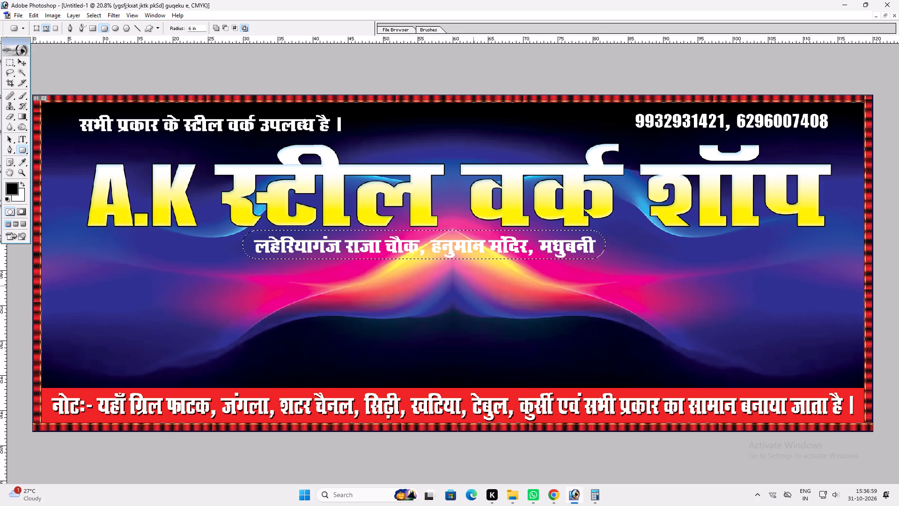
Copy the selected pill area from the Background layer onto a new layer and raise it above the background artwork.
key(v)
right_click(405, 329)
click(440, 353)
key(ctrl+c)
key(ctrl+bracketright)
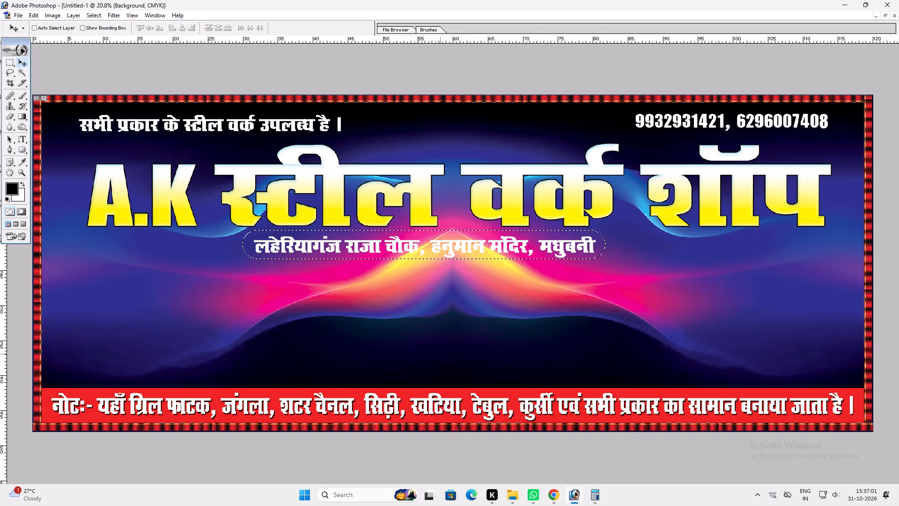
key(ctrl+c)
key(ctrl+v)
key(ctrl+bracketright)
key(ctrl+bracketright)
key(ctrl+bracketright)
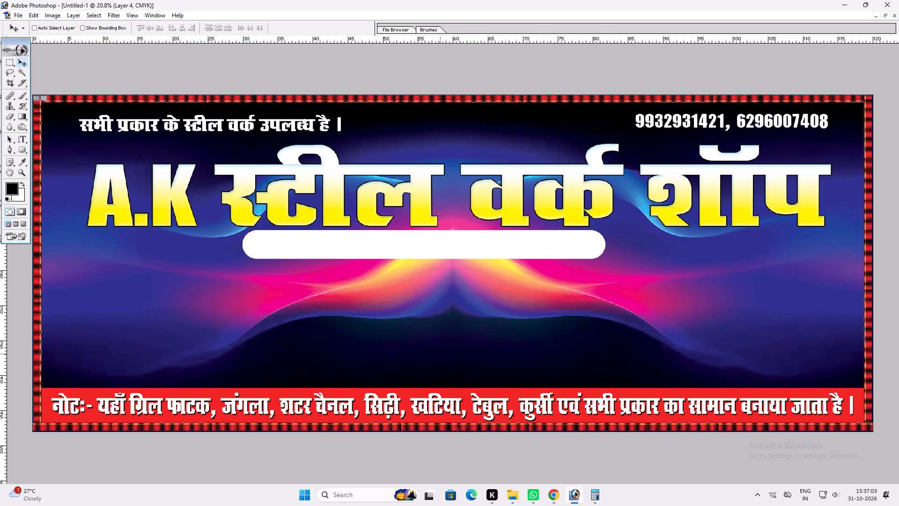
Add a linear gradient overlay to the address pill and edit its gradient, moving the dark stop to 20%.
key(alt+l)
key(alt+y)
key(n)
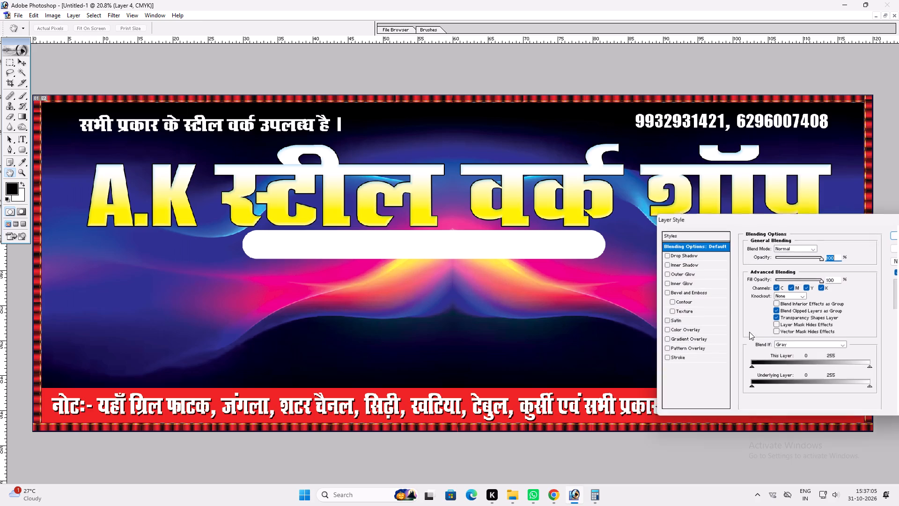
click(707, 339)
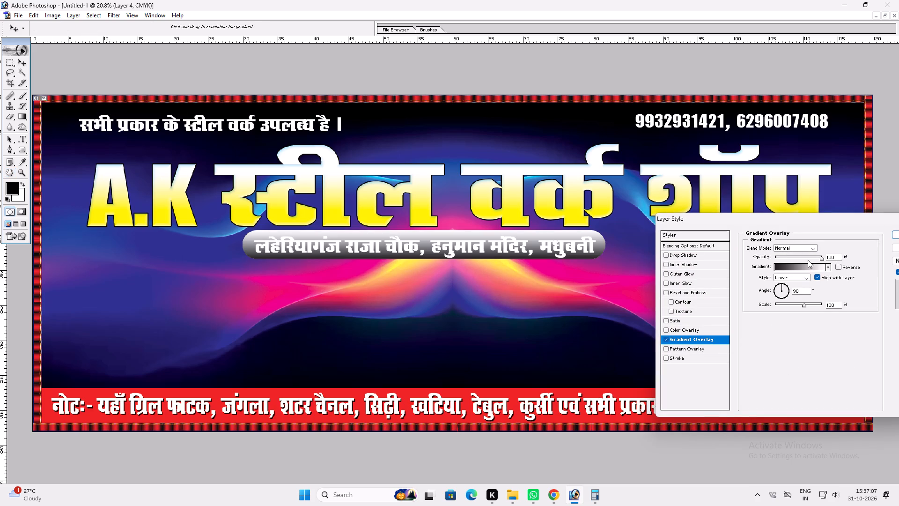
click(875, 406)
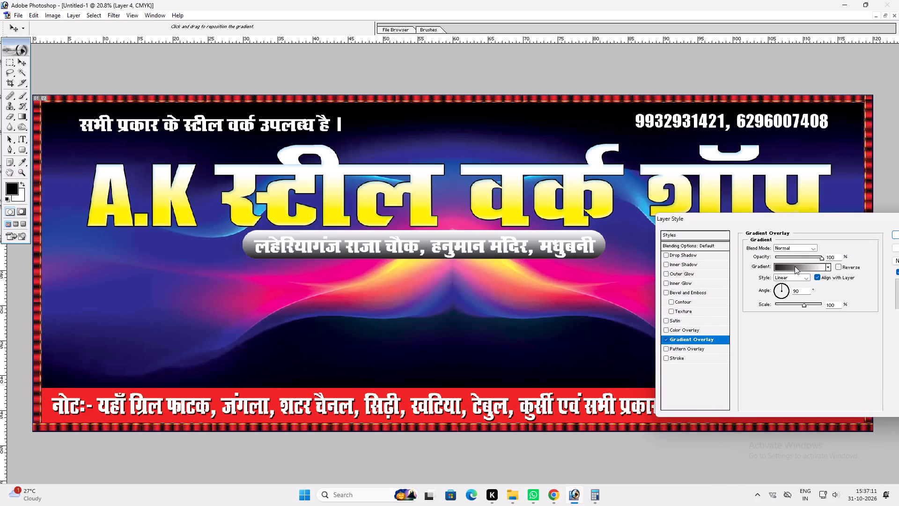
click(795, 266)
drag(368, 295, 403, 293)
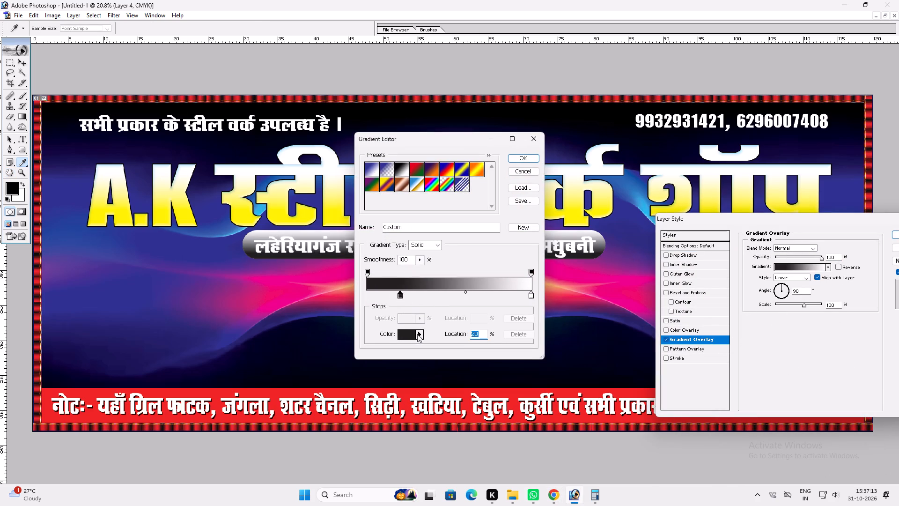
Change the address pill gradient's dark stop to yellow, with 100% yellow and 0% black.
click(415, 335)
key(Tab)
key(Tab)
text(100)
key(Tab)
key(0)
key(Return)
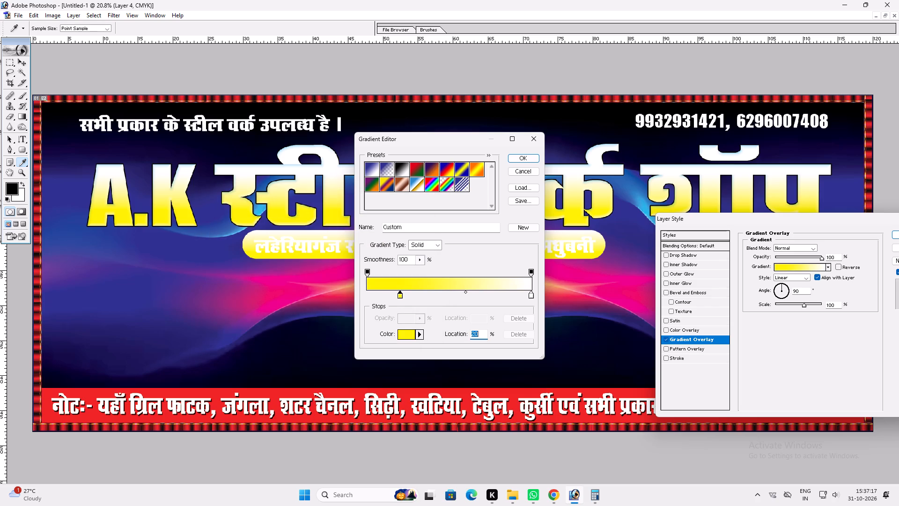
Shift the yellow stop closer to the gradient's start and move the white stop inward to 74%.
drag(400, 295, 387, 295)
drag(529, 295, 488, 289)
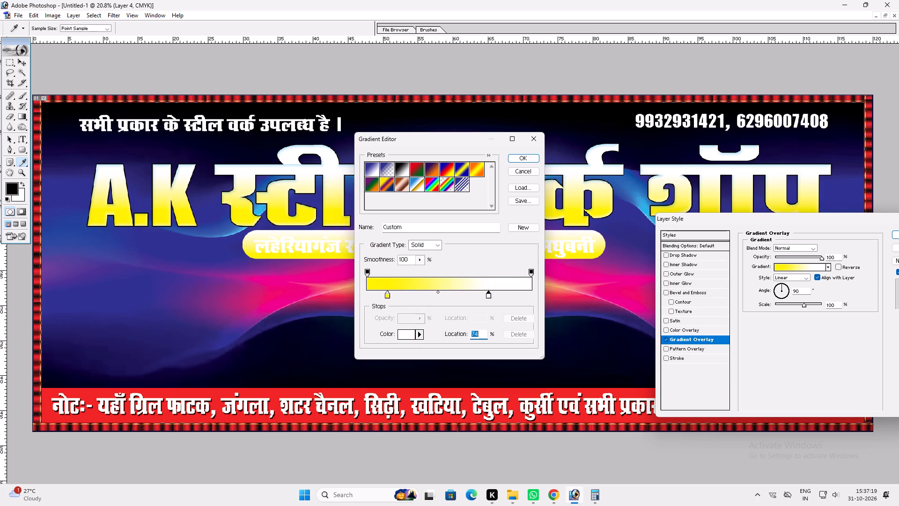
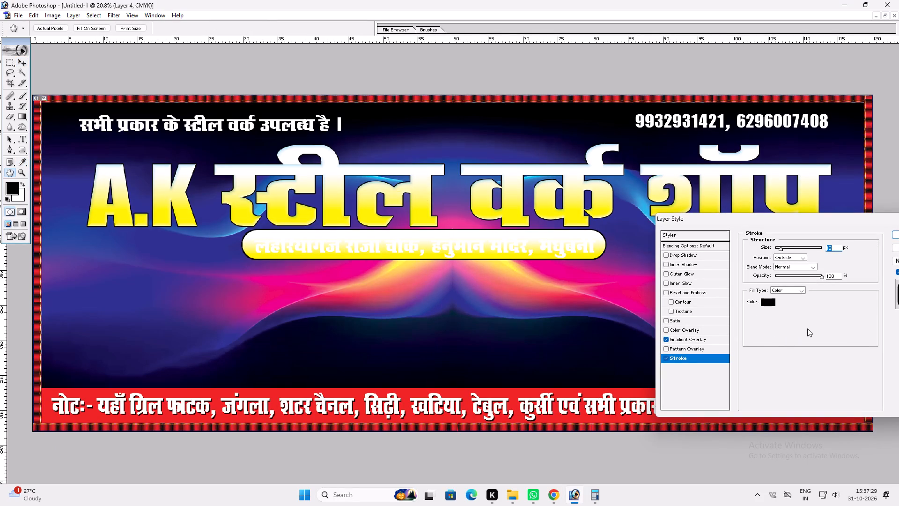
Apply a black outside stroke at 100% opacity to the address pill, alongside its gradient overlay.
scroll(807, 328, down, 5)
key(Return)
Add a red color overlay in Normal mode at 100% opacity to the address pill.
key(alt+l)
key(alt+y)
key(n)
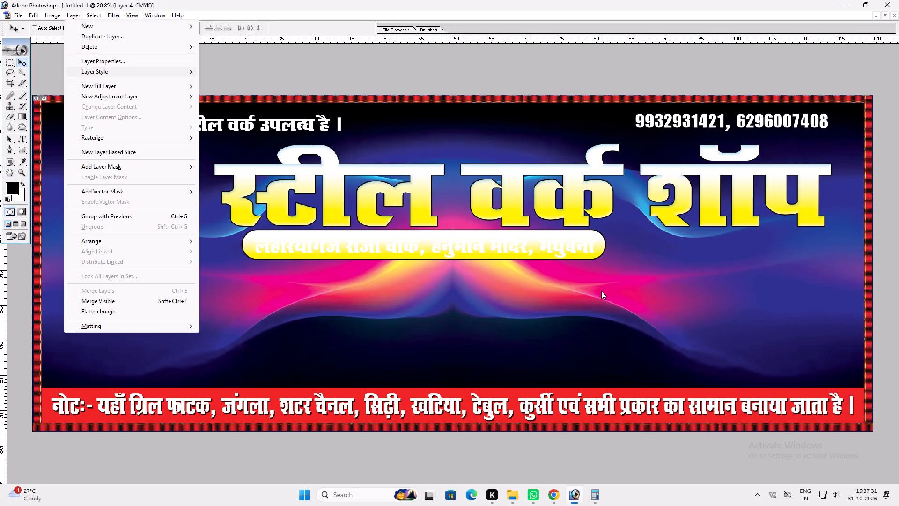
click(711, 327)
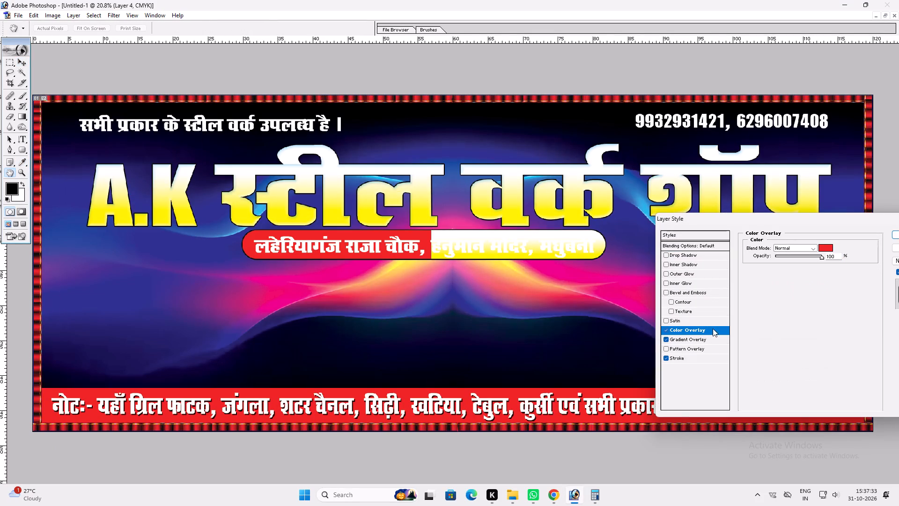
Set the address pill's stroke color to white and its size to 14 px.
click(695, 359)
click(771, 301)
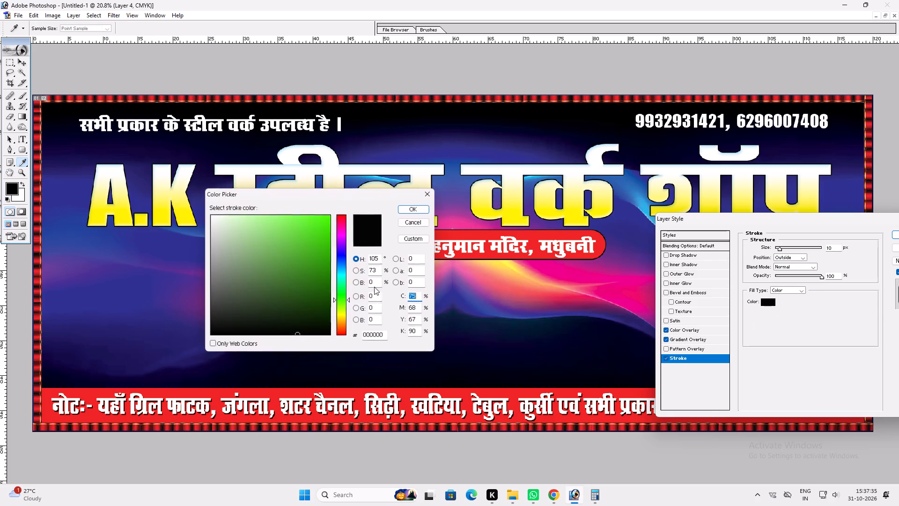
drag(272, 269, 39, 105)
key(Return)
scroll(455, 324, up, 4)
scroll(782, 345, up, 2)
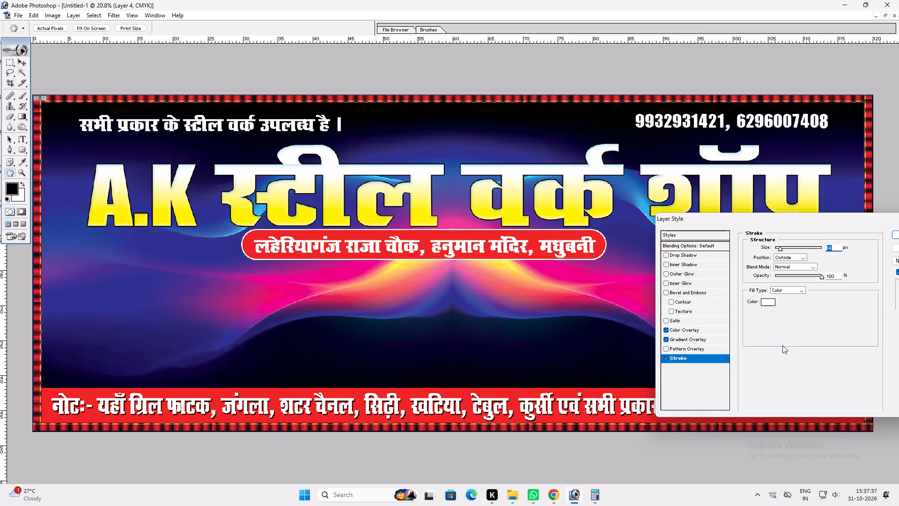
Change the address pill's stroke color to dark red.
click(767, 305)
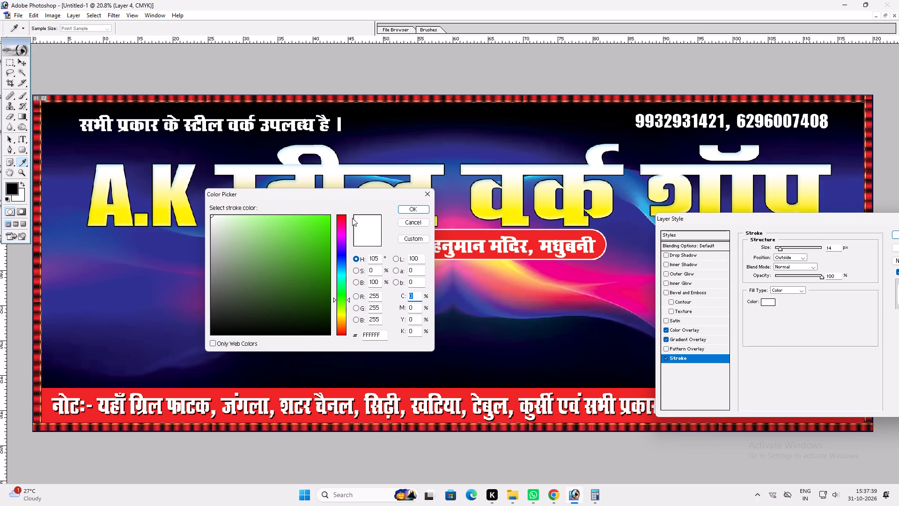
drag(342, 217, 342, 196)
drag(312, 263, 331, 291)
key(Return)
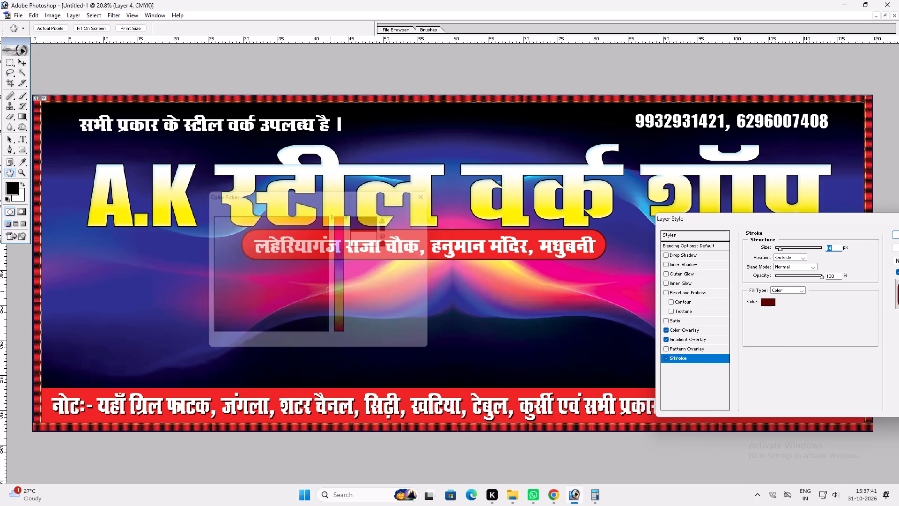
Add a drop shadow to the address pill at 100% opacity, increasing its distance and slightly raising its spread, and apply the layer style.
click(705, 258)
drag(818, 258, 832, 259)
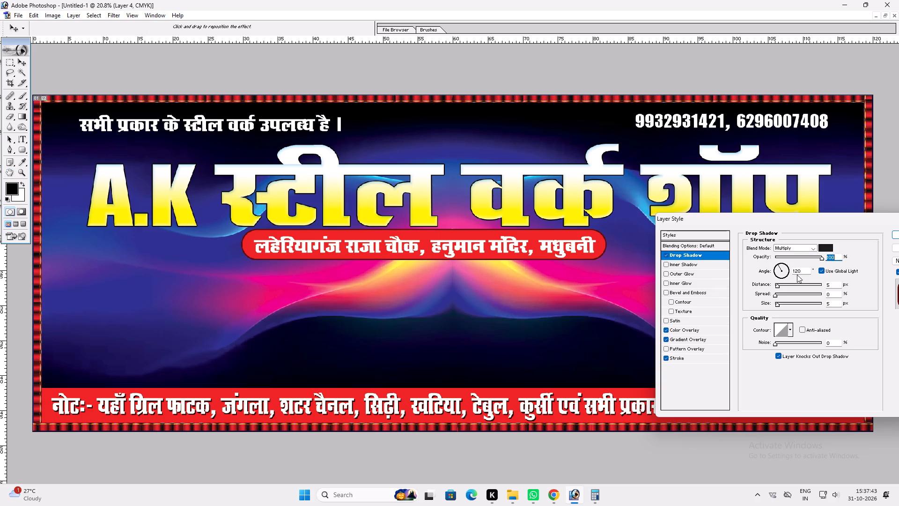
drag(781, 289, 785, 287)
drag(785, 287, 789, 286)
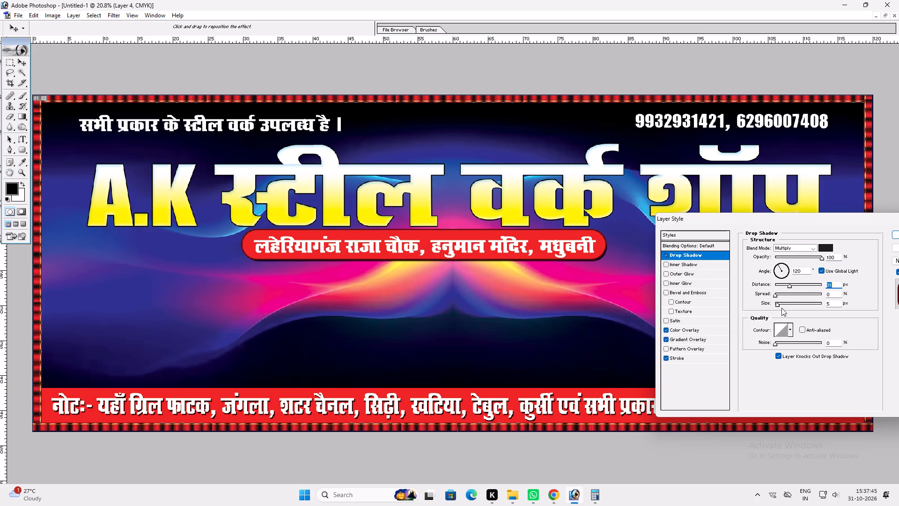
double_click(780, 304)
drag(780, 295, 784, 293)
drag(788, 284, 783, 285)
key(Return)
key(Return)
Apply a yellow color overlay at full opacity to the address text on the pill.
key(v)
ctrl+double_click(585, 245)
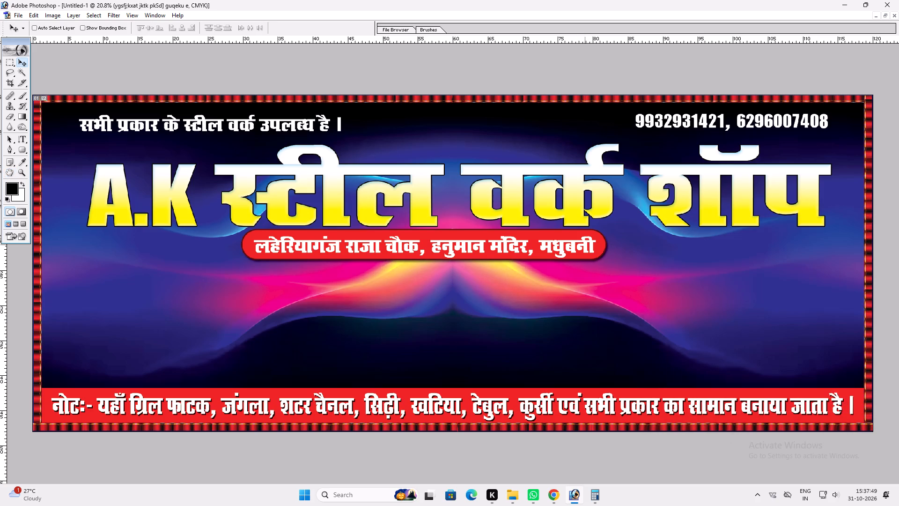
key(alt+l)
key(alt+y)
key(n)
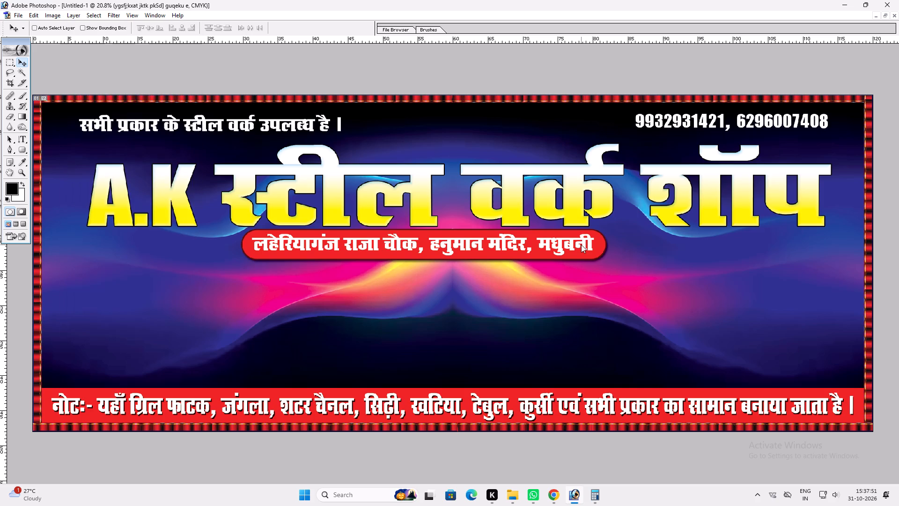
click(716, 333)
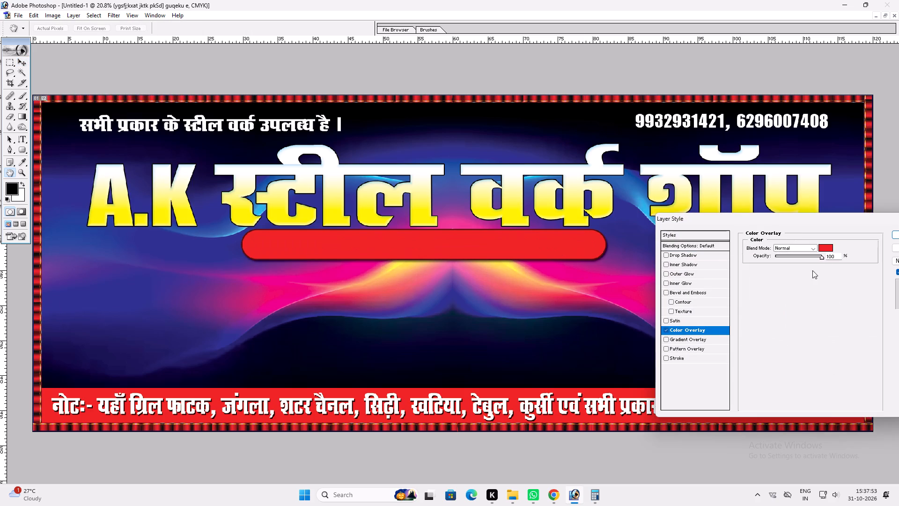
click(831, 247)
key(Tab)
text(03)
key(Return)
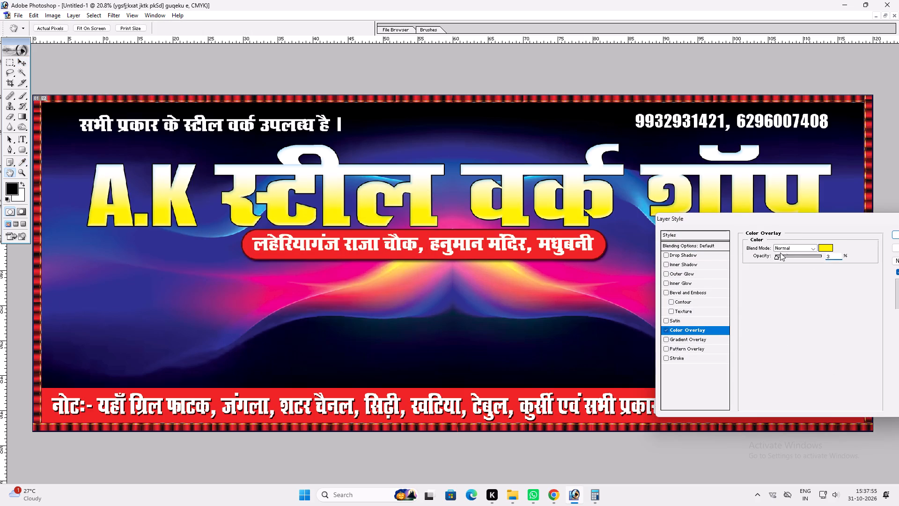
drag(799, 255, 870, 261)
key(Return)
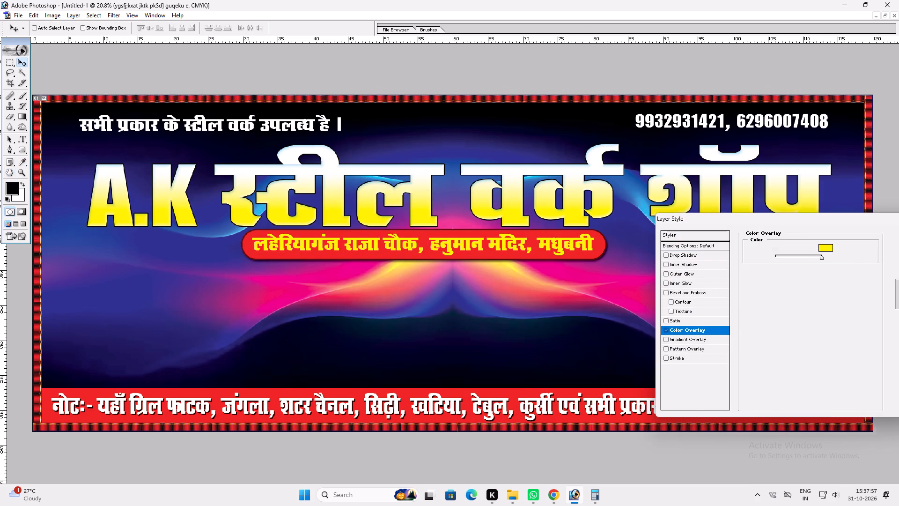
Add a drop shadow to the yellow address text and increase its distance.
key(alt+l)
text(yd)
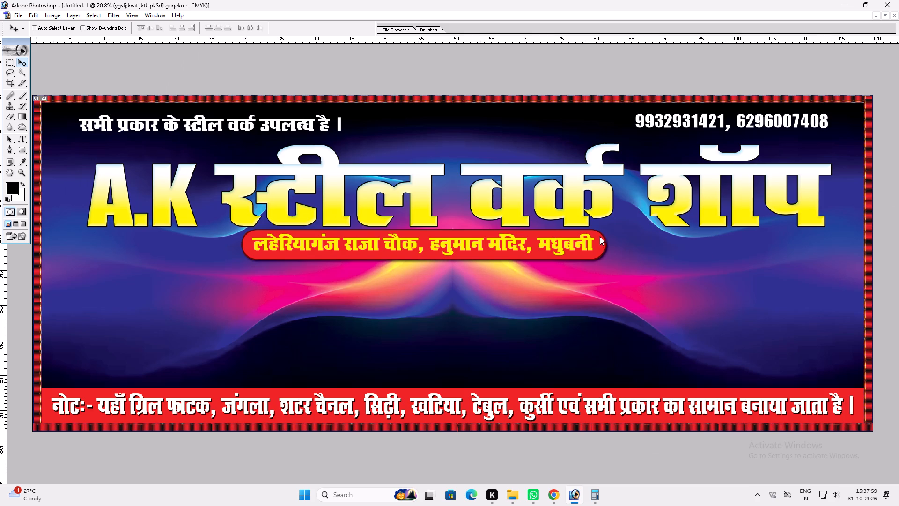
click(784, 288)
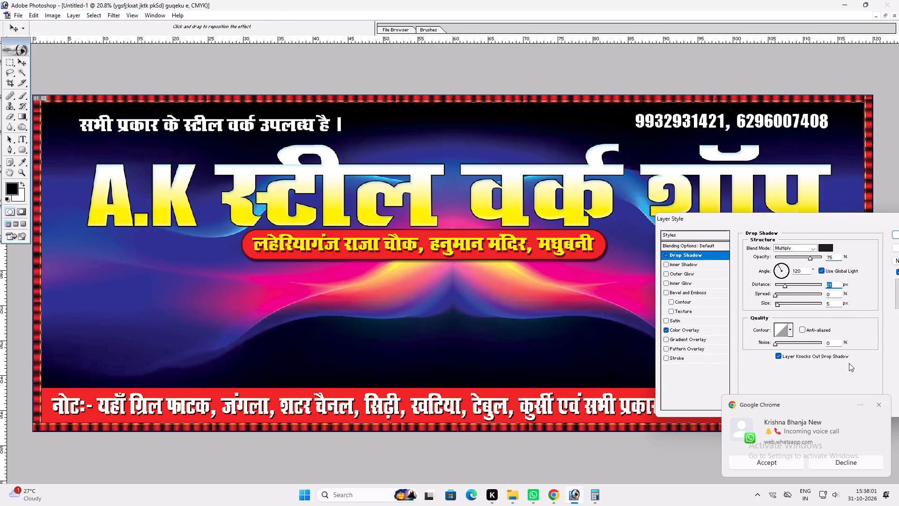
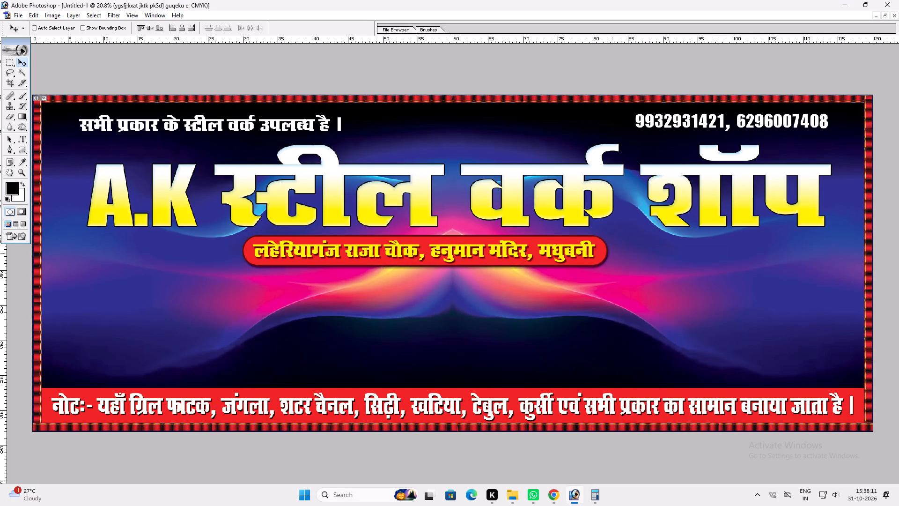
Nudge the red address pill with its text slightly away from the title.
drag(612, 253, 613, 255)
Enlarge the A.K title with Free Transform, widening it on both sides and stretching its height upward.
right_click(575, 201)
drag(582, 201, 593, 204)
key(ctrl+t)
alt+shift+drag(830, 172, 844, 169)
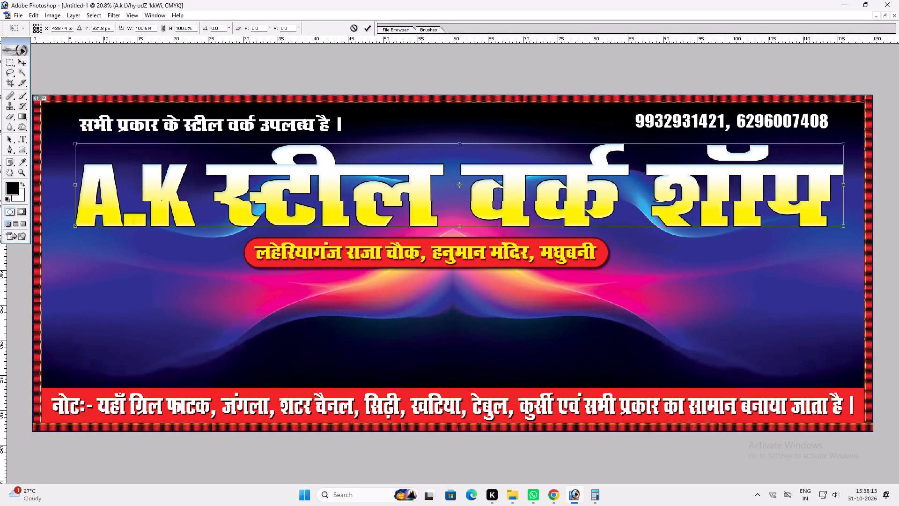
alt+shift+drag(844, 169, 848, 168)
shift+scroll(825, 170, up, 3)
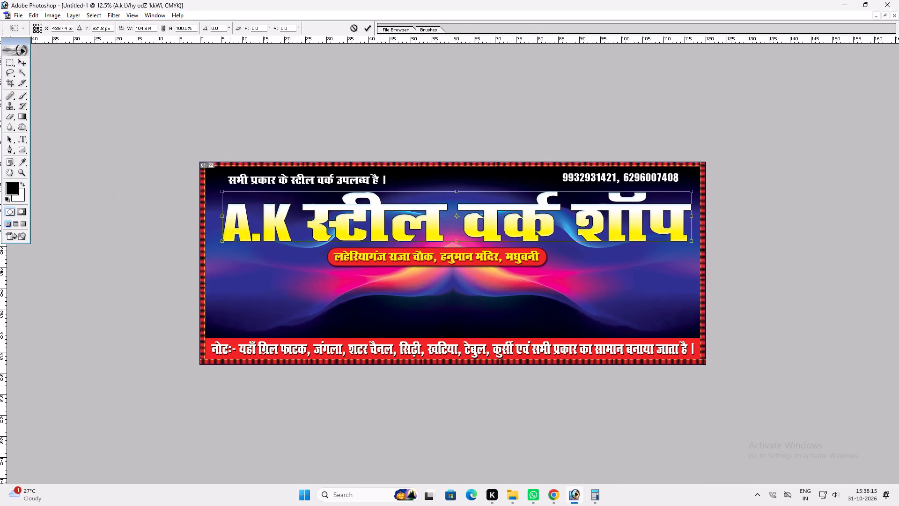
shift+drag(225, 191, 215, 185)
shift+drag(441, 192, 441, 185)
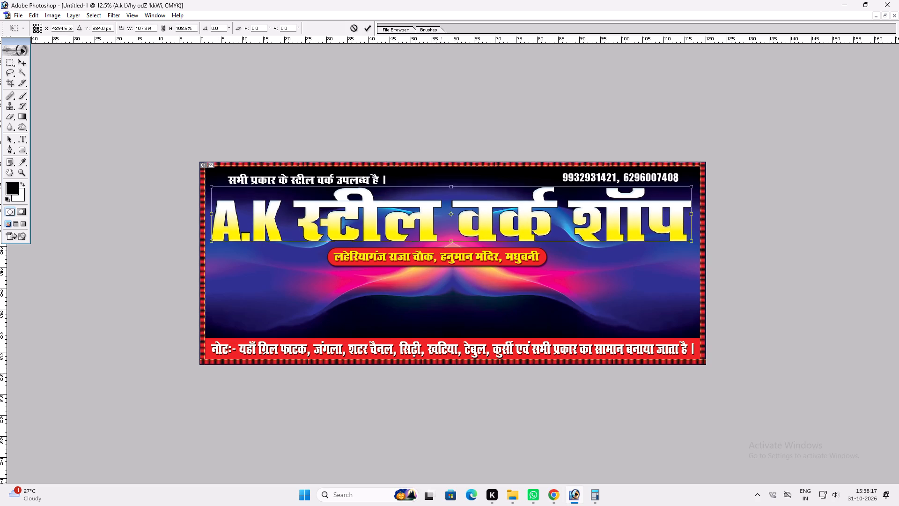
shift+drag(441, 185, 442, 176)
key(Return)
key(ctrl+0)
Shift the enlarged A.K title slightly down and widen it a little further toward the banner's right border.
key(v)
key(v)
drag(506, 211, 507, 216)
scroll(507, 221, up, 1)
key(ctrl+t)
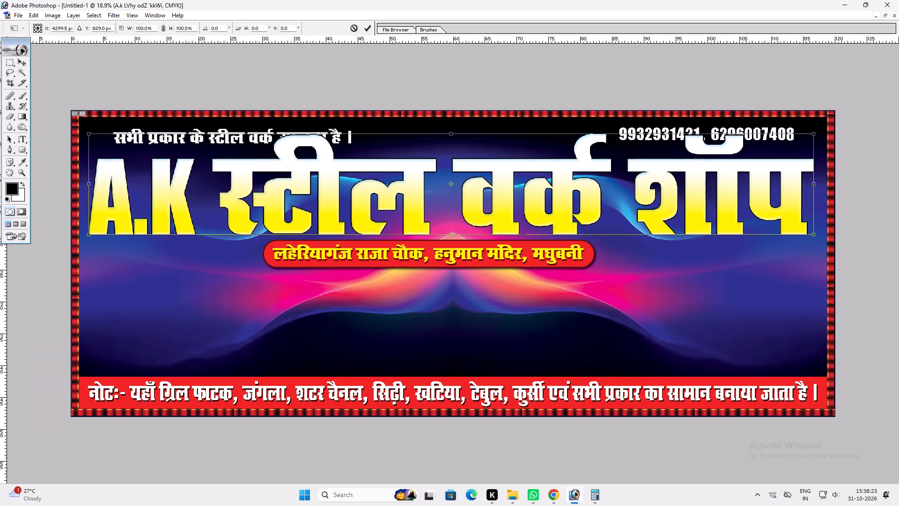
shift+drag(816, 193, 820, 191)
key(shift+Return)
key(v)
Increase the size of the A.K title's black outside stroke.
key(alt+l)
key(alt+y)
key(k)
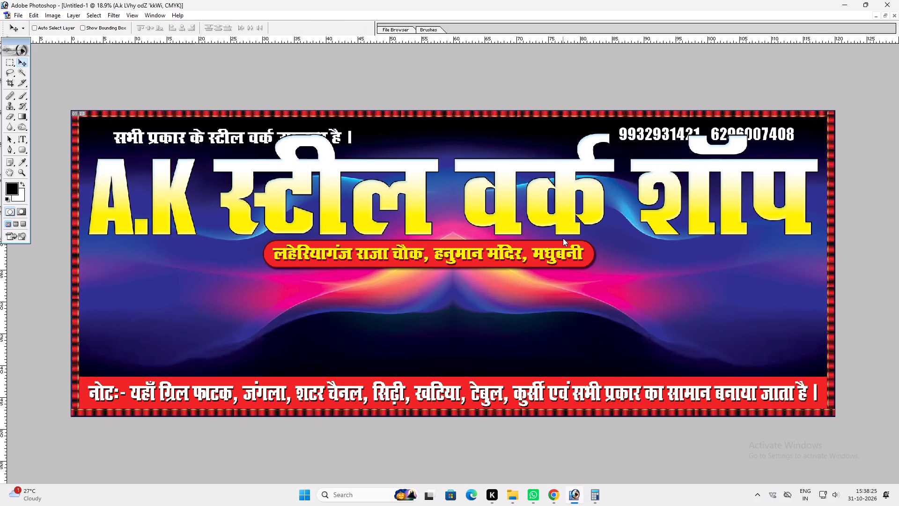
scroll(706, 302, up, 7)
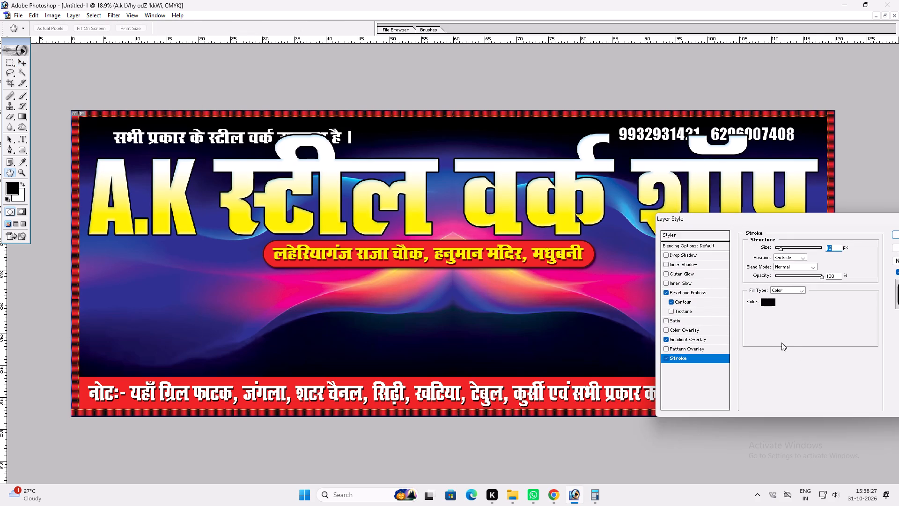
scroll(778, 340, up, 2)
Adjust the size of the A.K title's Inner Bevel and apply the layer style.
click(706, 294)
click(795, 284)
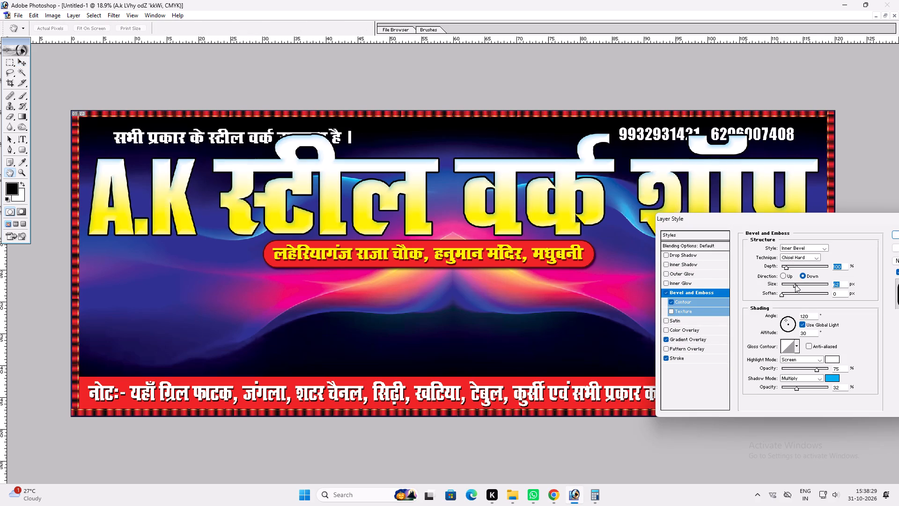
key(Return)
key(v)
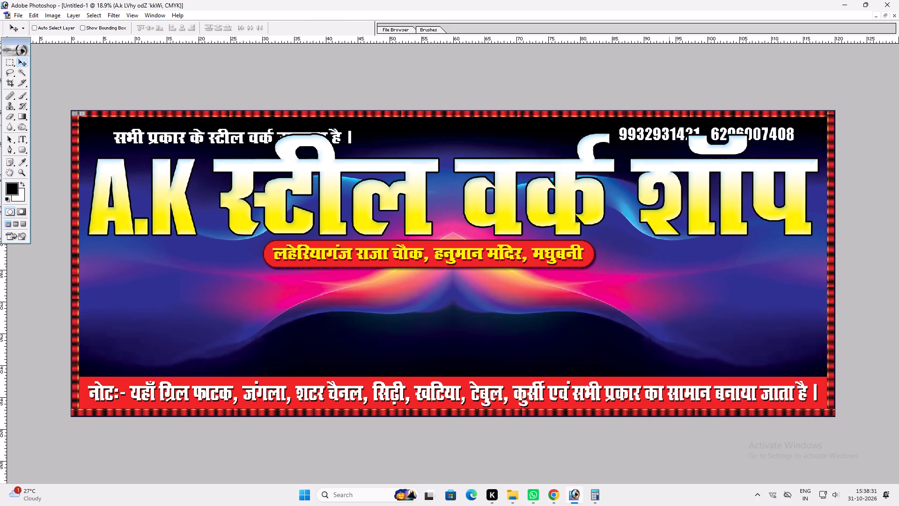
Move the phone numbers line to the gap above the middle of the title, between its tall vowel signs.
ctrl+click(666, 131)
drag(669, 131, 427, 142)
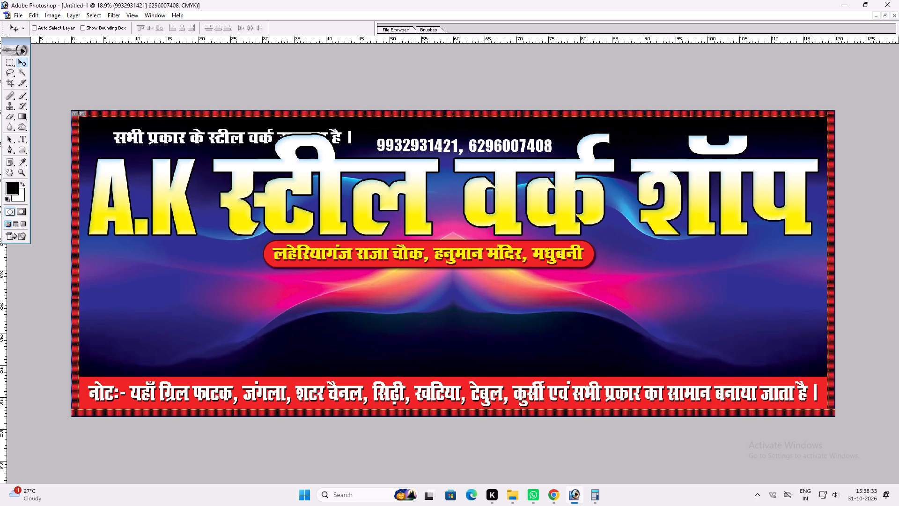
drag(427, 142, 427, 141)
key(v)
Narrow the white Hindi tagline and align it with the title's left edge so it ends before the title's first tall vowel sign.
ctrl+click(349, 135)
key(ctrl+t)
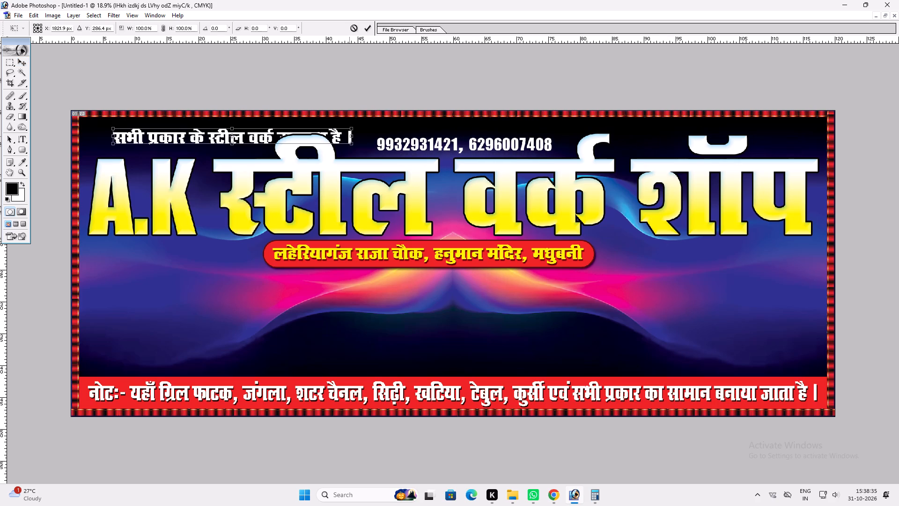
shift+drag(350, 136, 302, 133)
key(shift+Return)
key(v)
drag(278, 144, 254, 144)
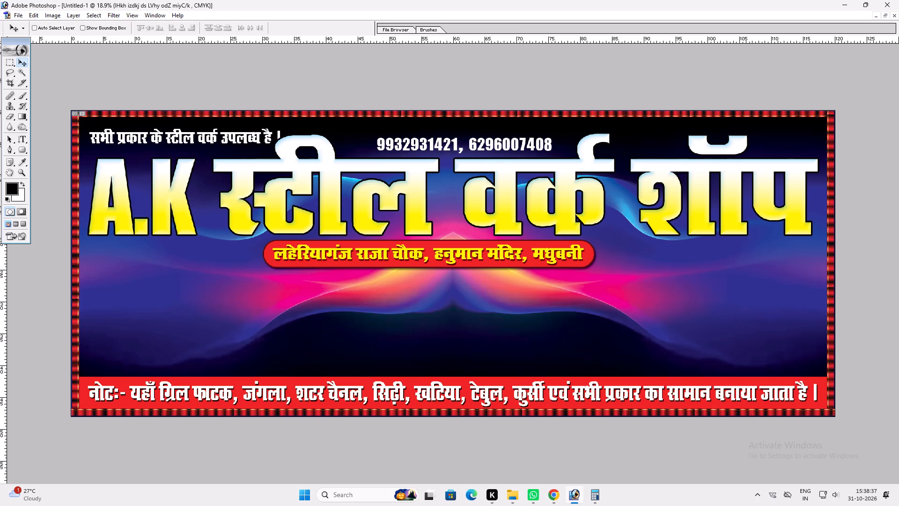
key(ctrl+t)
shift+drag(279, 139, 264, 140)
key(shift+Return)
key(v)
click(253, 149)
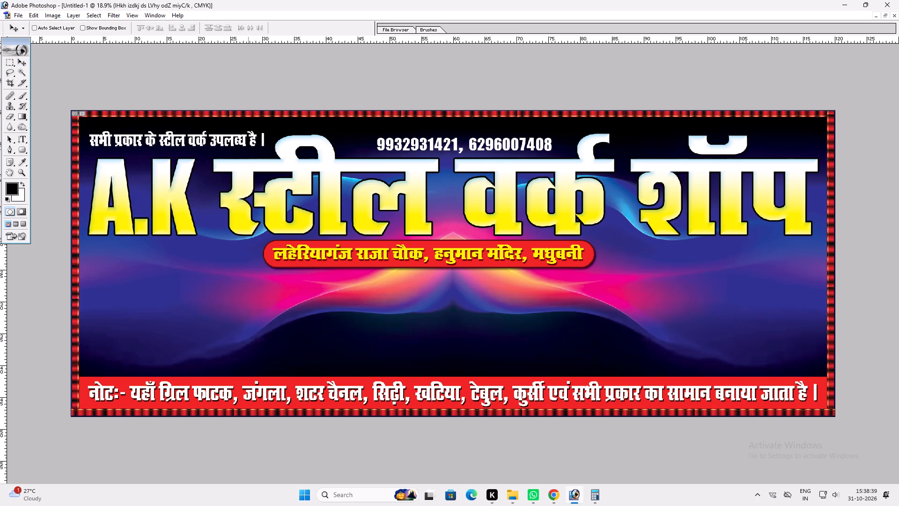
Select all the tagline text and try successive fonts from the font list on it.
key(t)
click(249, 145)
key(ctrl+a)
click(61, 26)
key(Down)
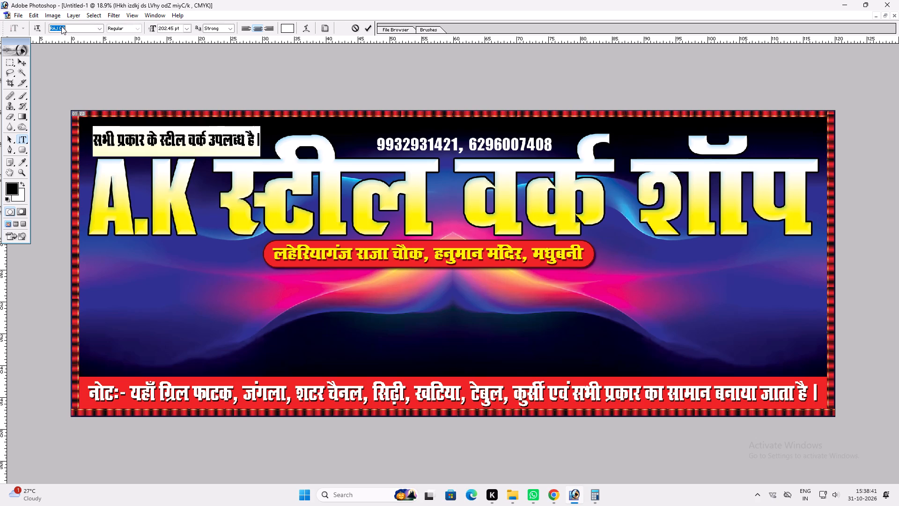
key(Down)
key(Down)
key(Down)
key(Down)
key(Down)
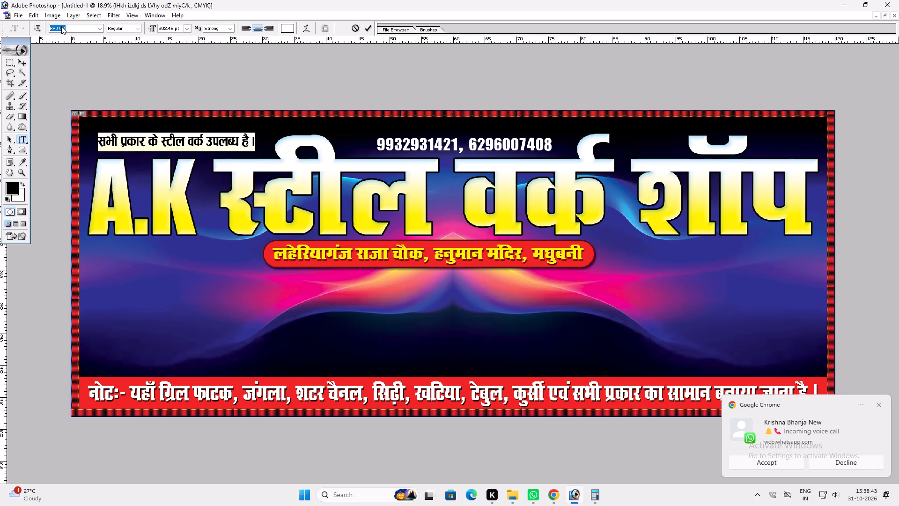
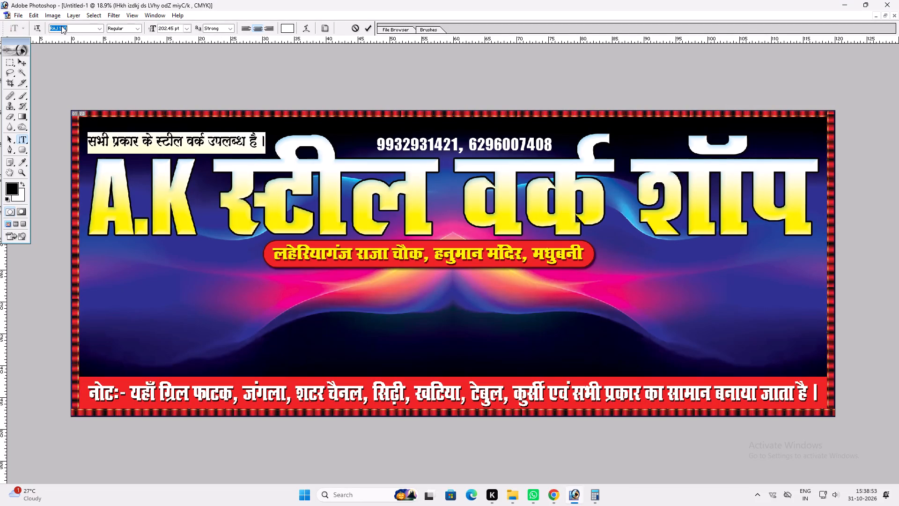
Set the Hindi tagline to the RAJ 101 Bold font and commit the text.
key(Down)
key(Down)
key(Up)
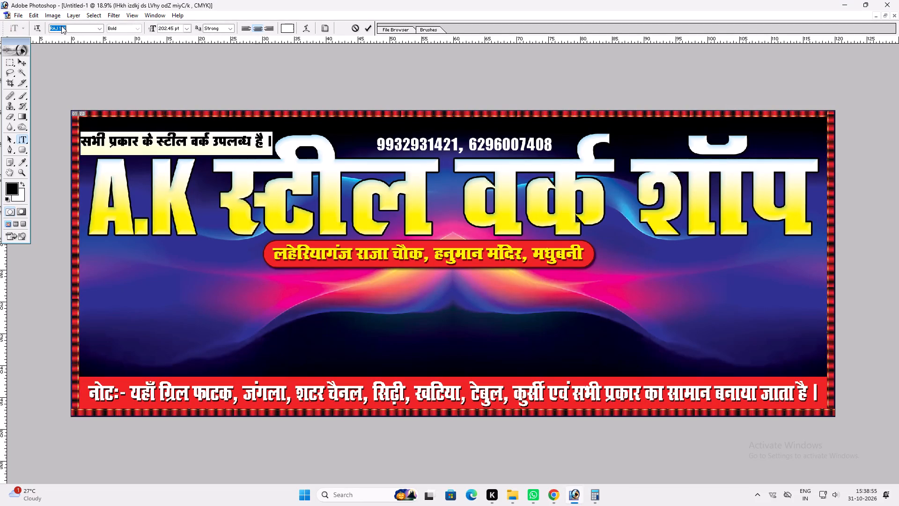
key(Return)
key(Return)
Make the tagline taller and slightly narrower, and align it with the title's left edge, clear of the tall vowel sign.
key(ctrl+t)
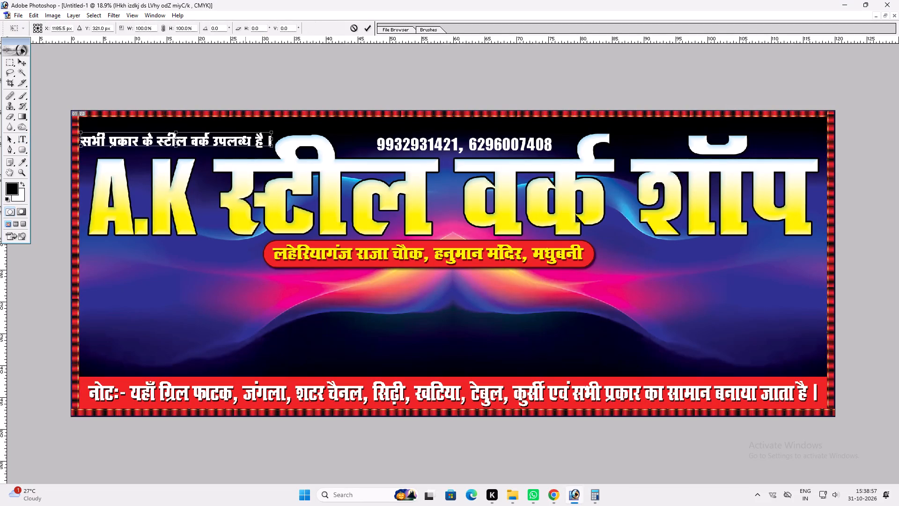
alt+shift+drag(244, 134, 245, 130)
key(shift+Return)
key(v)
drag(254, 156, 258, 155)
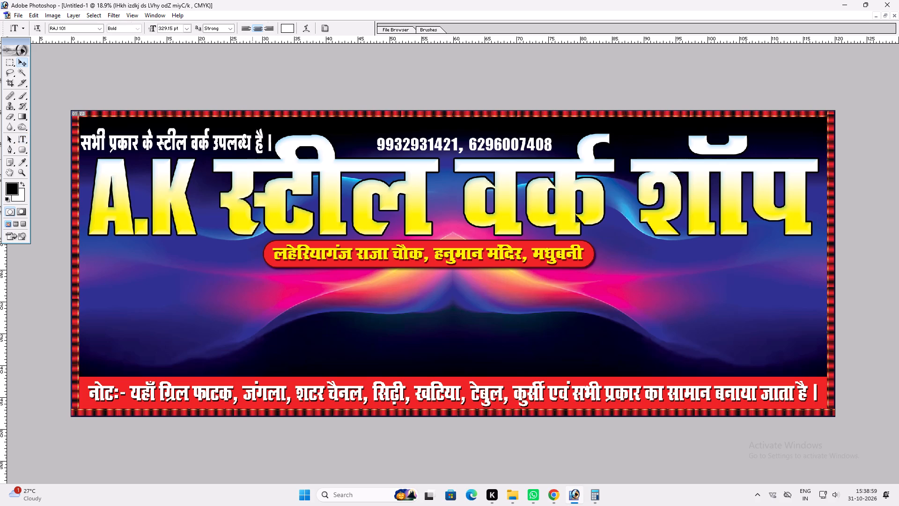
drag(258, 155, 259, 153)
key(ctrl+t)
shift+drag(277, 149, 267, 148)
key(Return)
key(v)
click(261, 144)
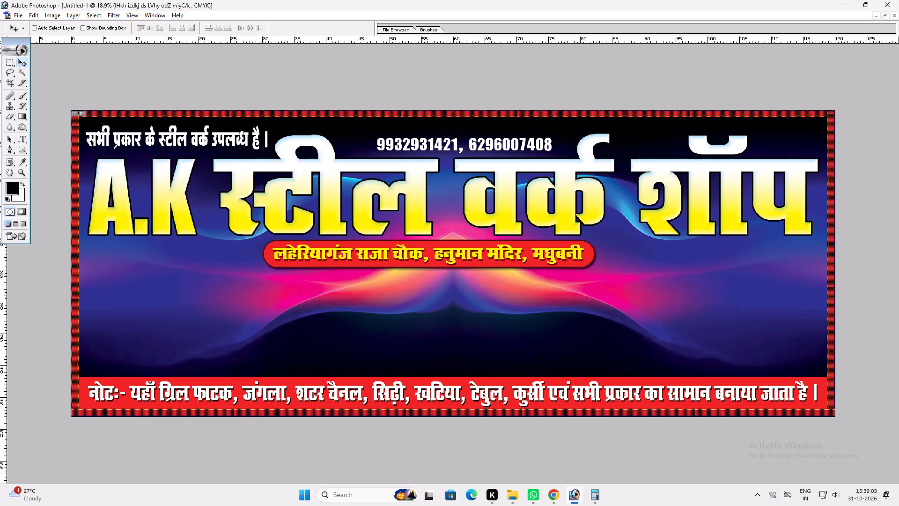
Give the tagline a Drop Shadow at 100% opacity in cyan (C 100, M 0, Y 0, K 0).
key(alt+l)
text(yd)
drag(781, 305, 740, 305)
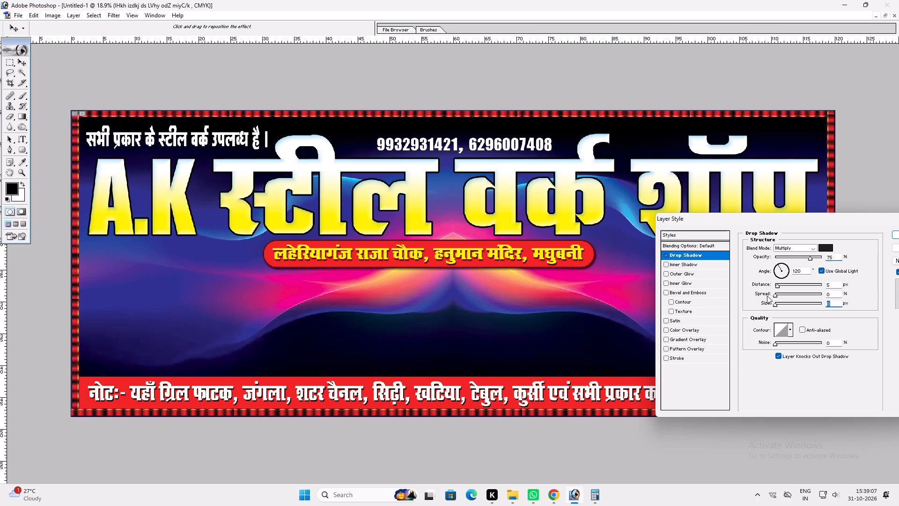
drag(813, 260, 837, 254)
click(826, 244)
text(100)
key(Tab)
key(Tab)
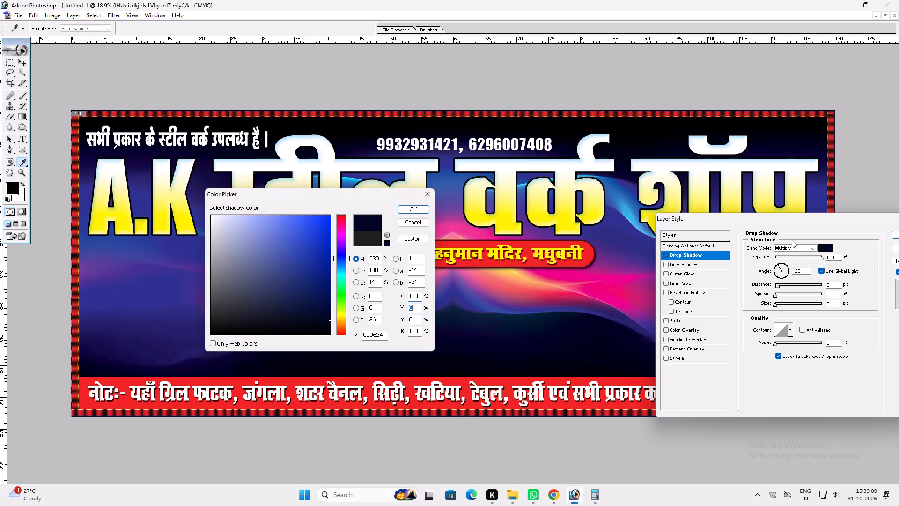
key(Tab)
key(0)
key(Return)
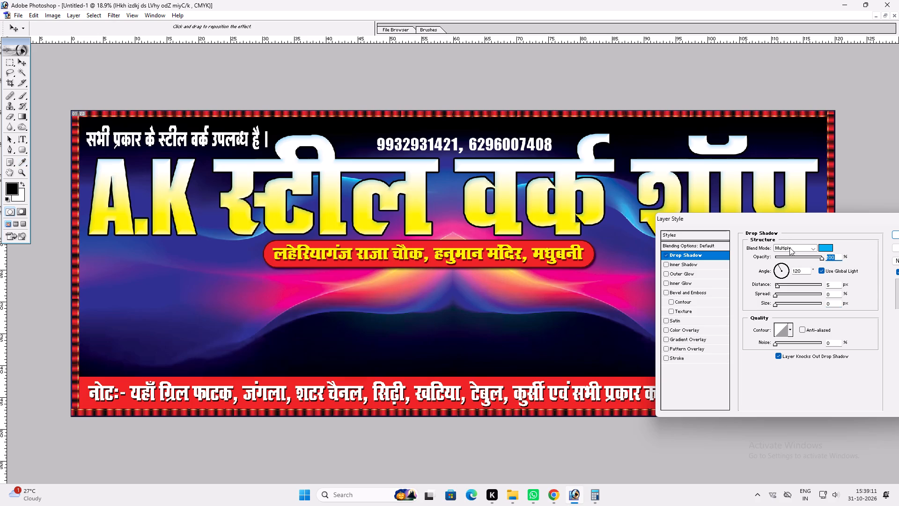
Switch the tagline's Drop Shadow to Normal blend mode and adjust its distance, spread and size.
click(789, 247)
click(788, 253)
click(782, 284)
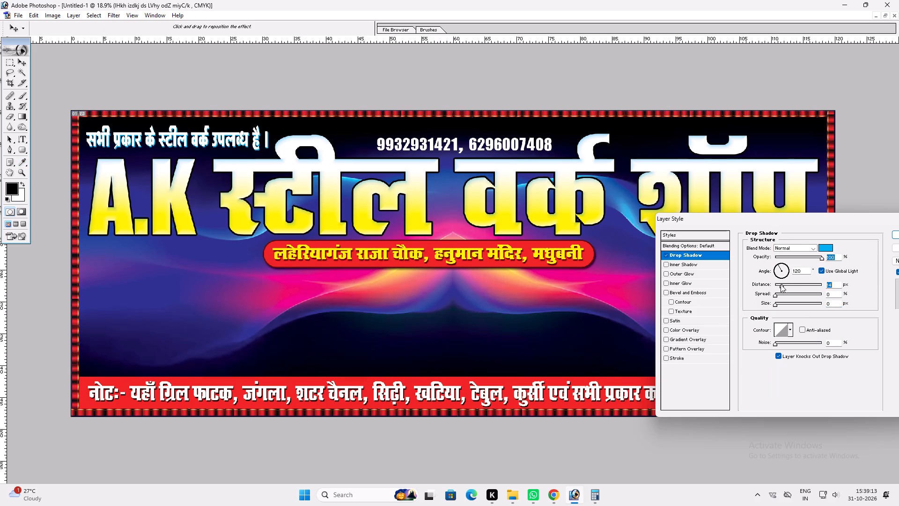
click(779, 306)
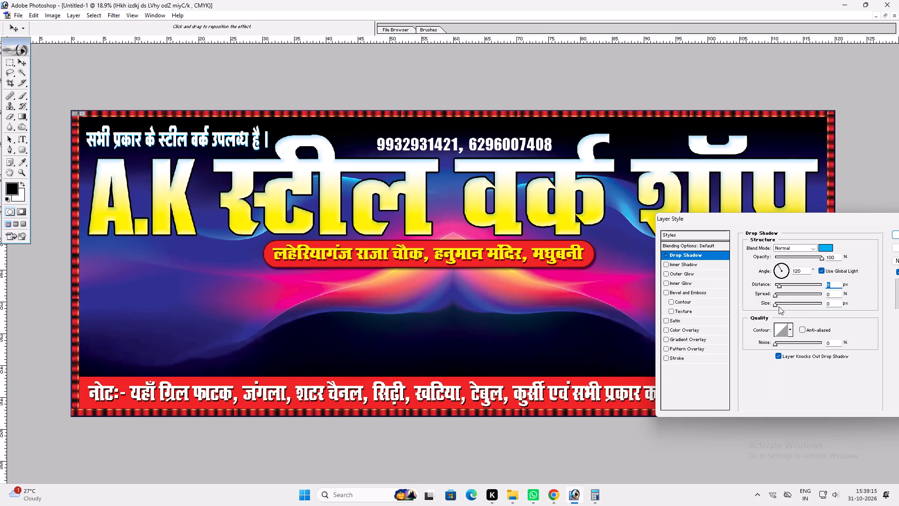
click(780, 301)
click(780, 298)
Add a black outside Stroke to the tagline, increase its size and apply the layer style.
click(685, 359)
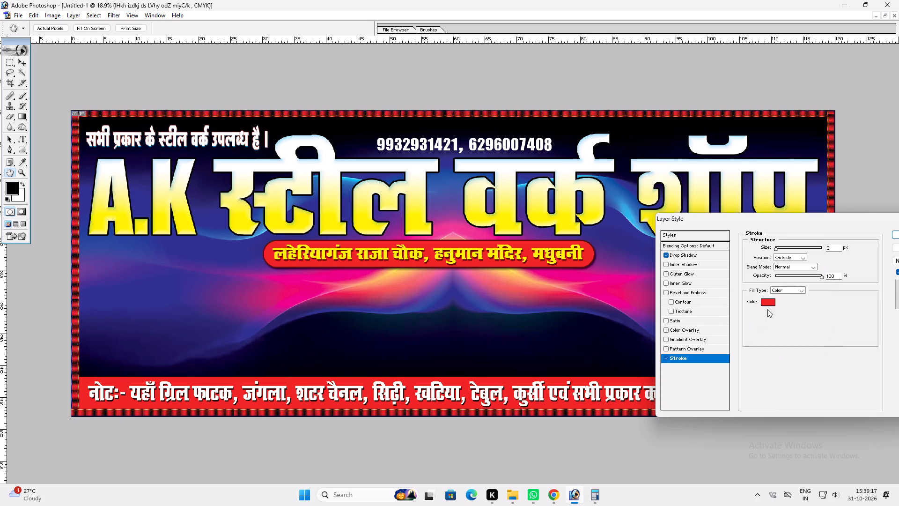
click(771, 302)
drag(309, 345, 387, 382)
key(Return)
click(770, 300)
drag(251, 290, 523, 417)
key(Return)
scroll(808, 387, up, 2)
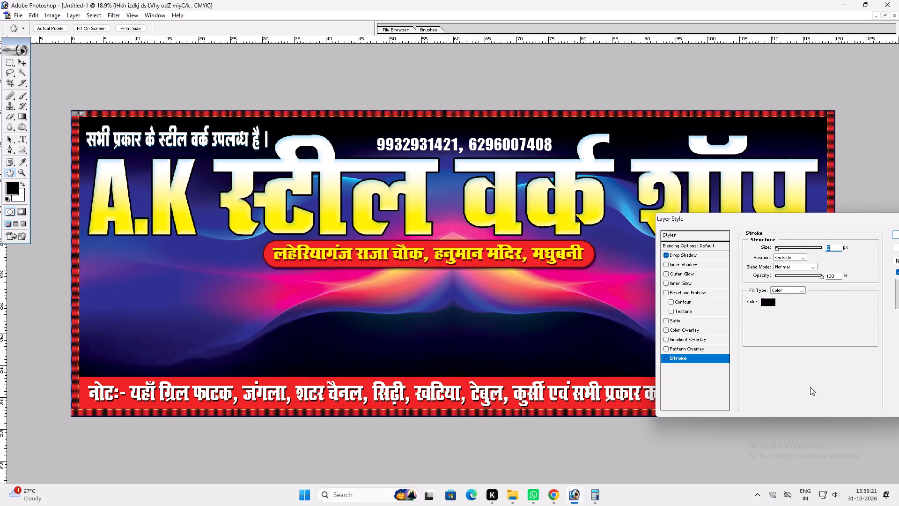
scroll(810, 387, up, 14)
key(Return)
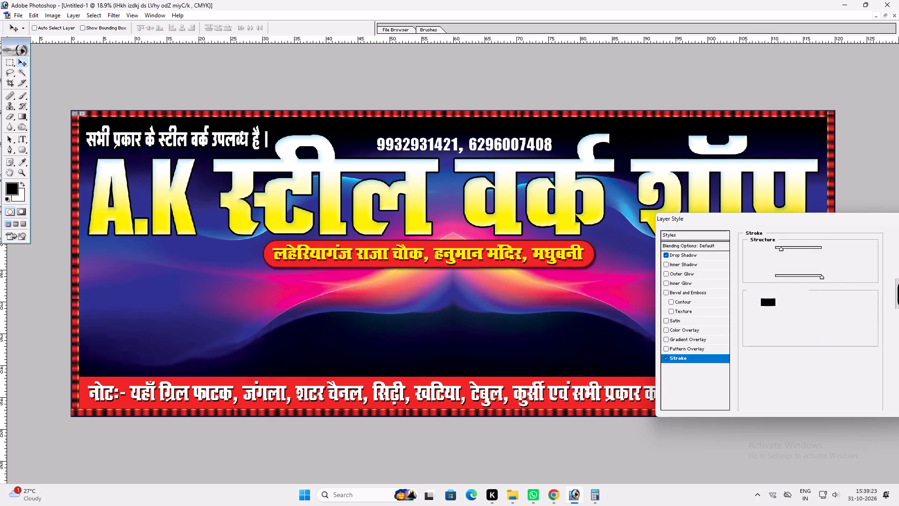
Move the tagline slightly down, closer to the title.
key(ctrl+t)
shift+click(247, 146)
key(shift+Return)
key(v)
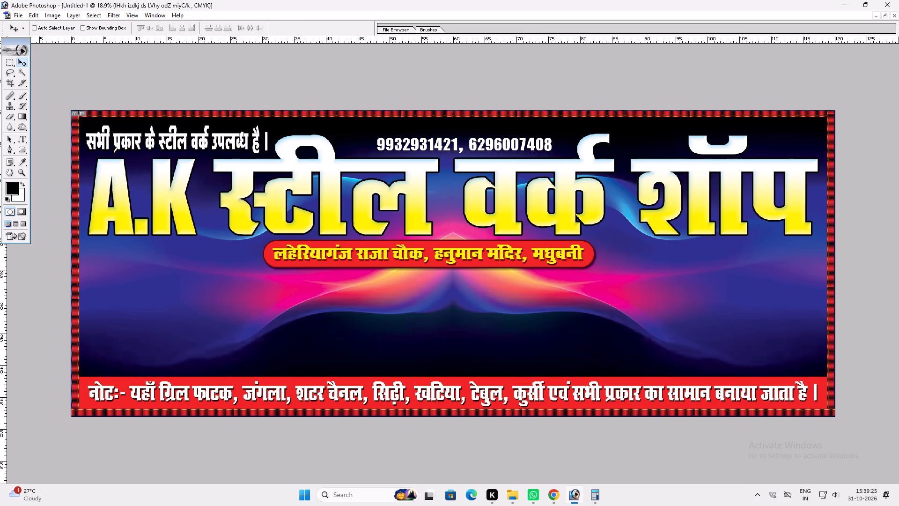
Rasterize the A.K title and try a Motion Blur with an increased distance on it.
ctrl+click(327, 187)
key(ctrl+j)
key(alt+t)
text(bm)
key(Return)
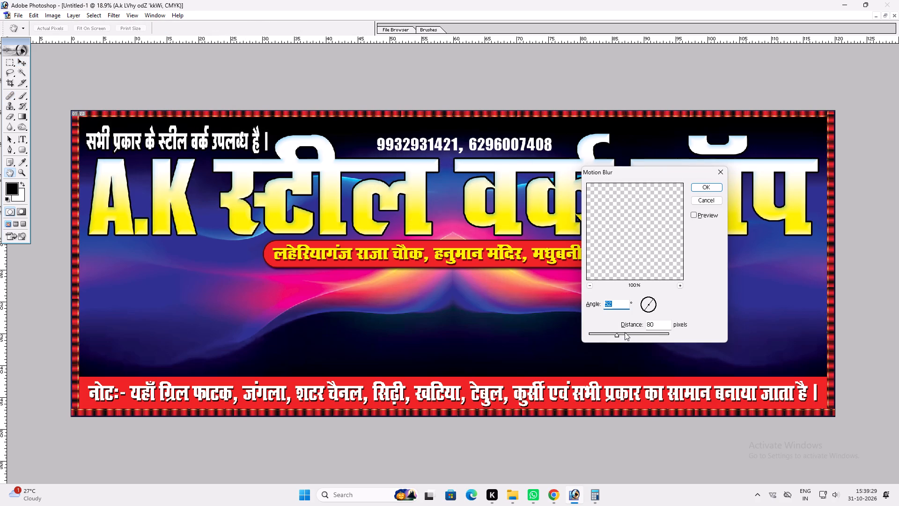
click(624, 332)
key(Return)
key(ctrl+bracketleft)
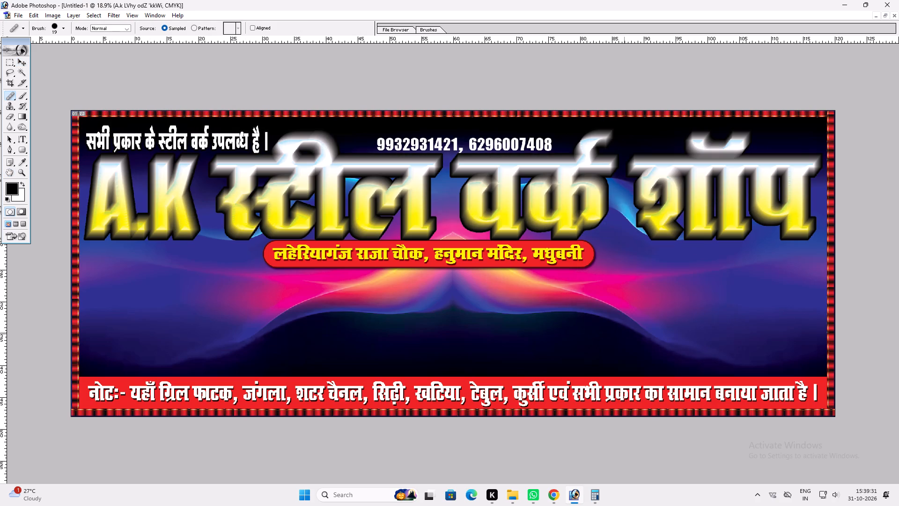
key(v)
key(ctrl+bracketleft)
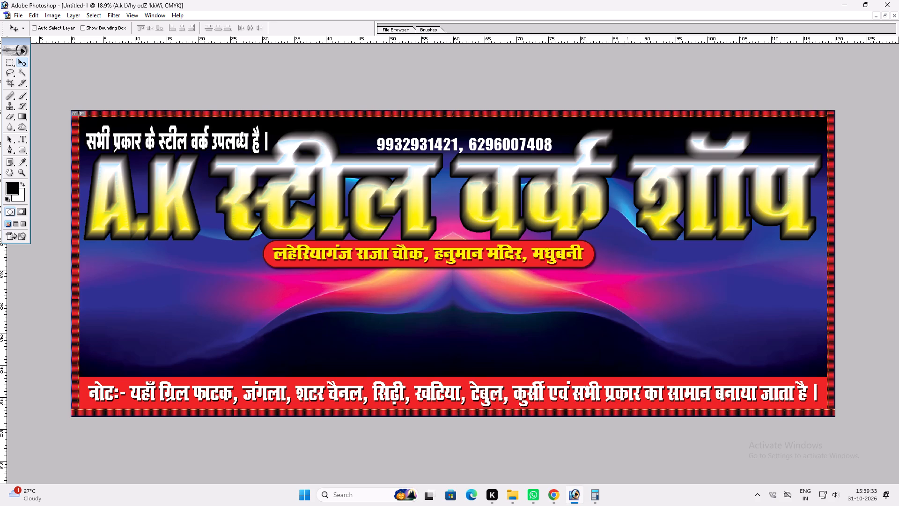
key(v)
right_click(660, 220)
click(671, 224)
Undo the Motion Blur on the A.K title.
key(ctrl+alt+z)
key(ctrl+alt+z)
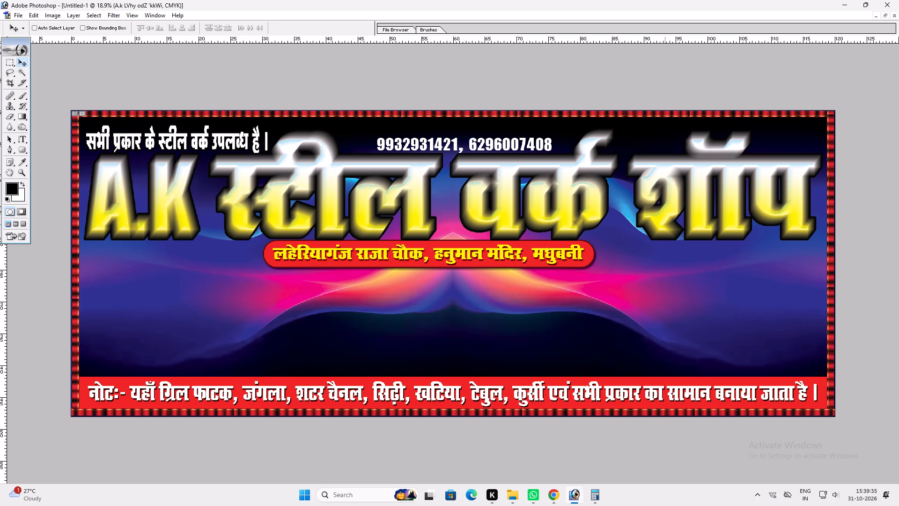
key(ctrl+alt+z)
Duplicate the A.K title layer, rasterize the original beneath it and apply the Motion Blur to that lower layer.
right_click(666, 216)
click(671, 222)
right_click(671, 207)
click(674, 212)
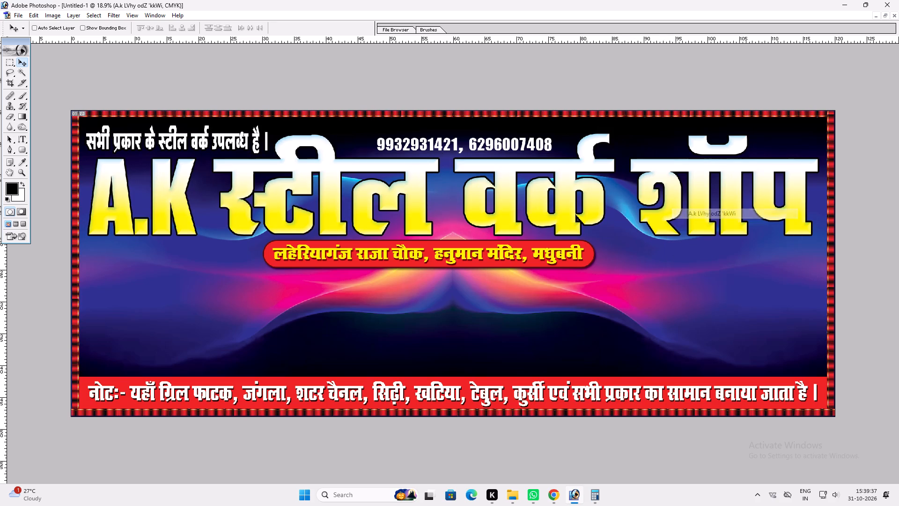
key(ctrl+j)
text(bv)
right_click(666, 214)
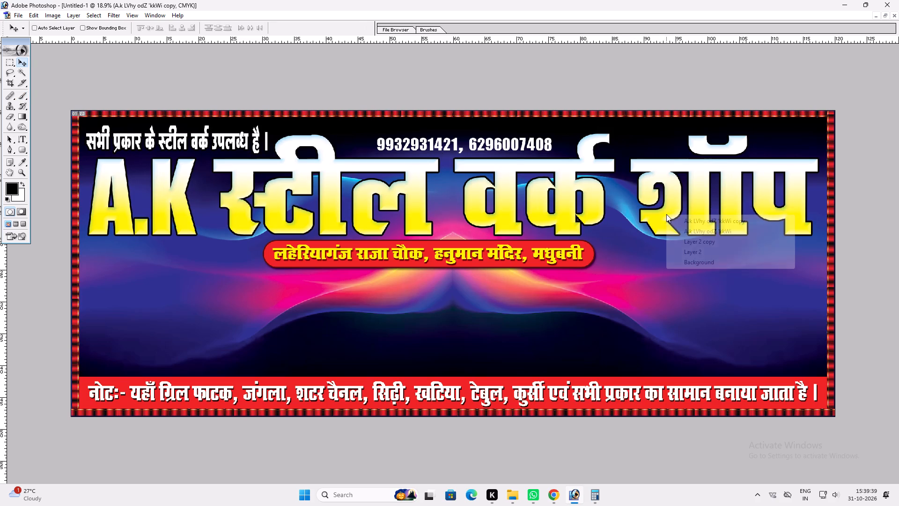
click(689, 226)
key(alt+t)
text(bm)
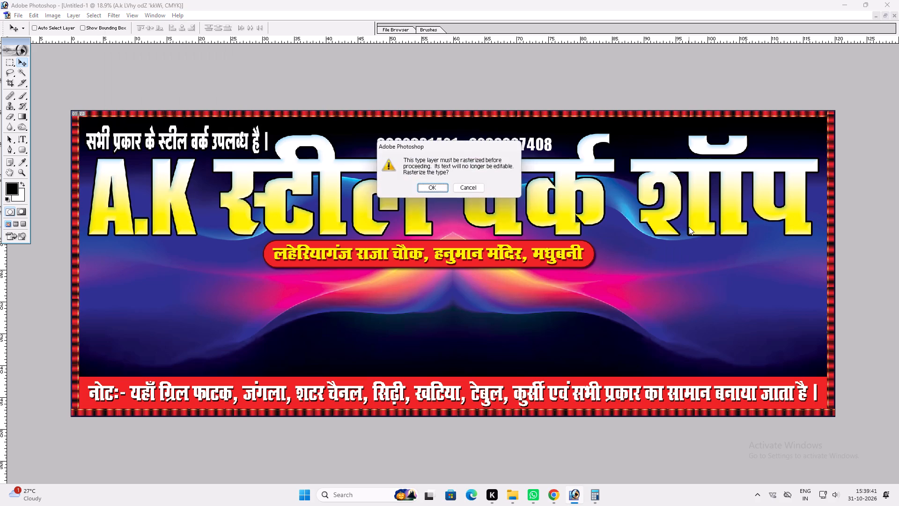
key(Return)
key(Return)
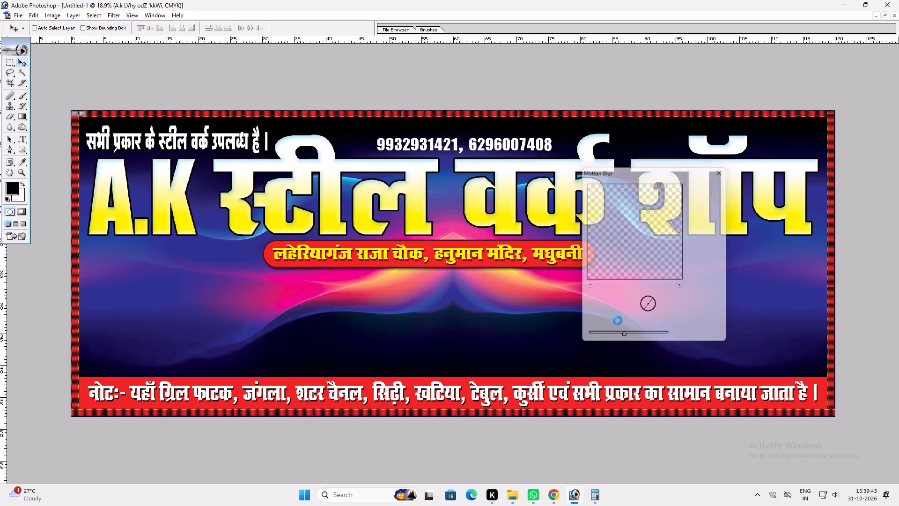
key(ctrl+bracketleft)
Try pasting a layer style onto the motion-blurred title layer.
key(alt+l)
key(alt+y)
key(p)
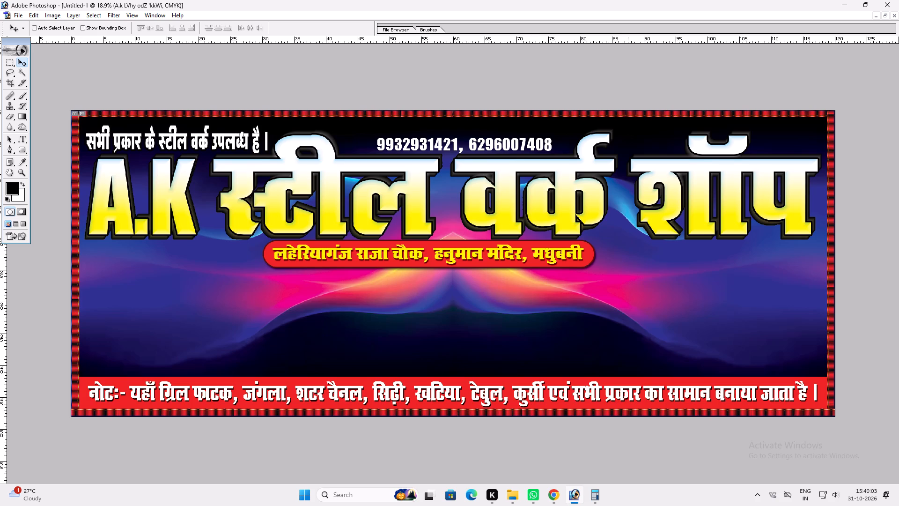
Copy the layer style of the title's copy layer in the Raghav Alumnium & Still document onto the motion-blurred A.K title layer.
text(ff)
key(f)
click(808, 242)
key(v)
right_click(778, 252)
click(796, 266)
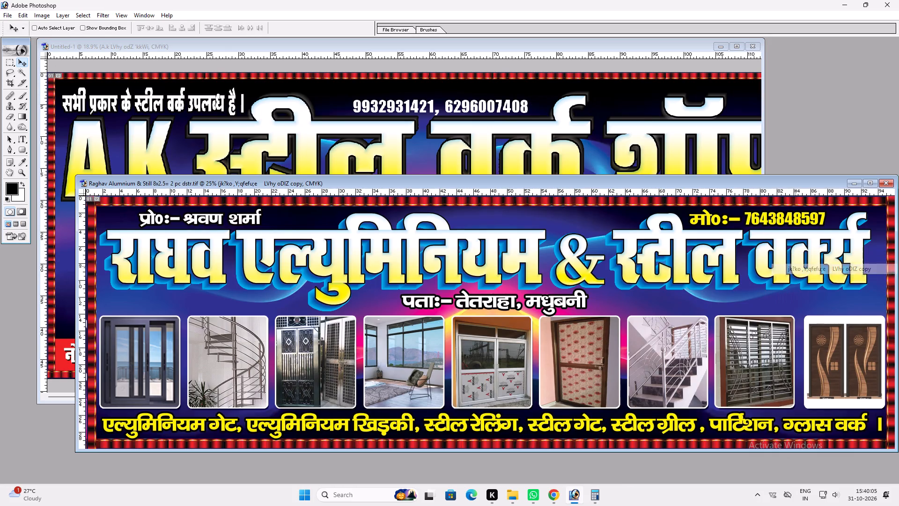
key(alt+l)
key(alt+y)
key(c)
click(684, 124)
key(v)
right_click(680, 129)
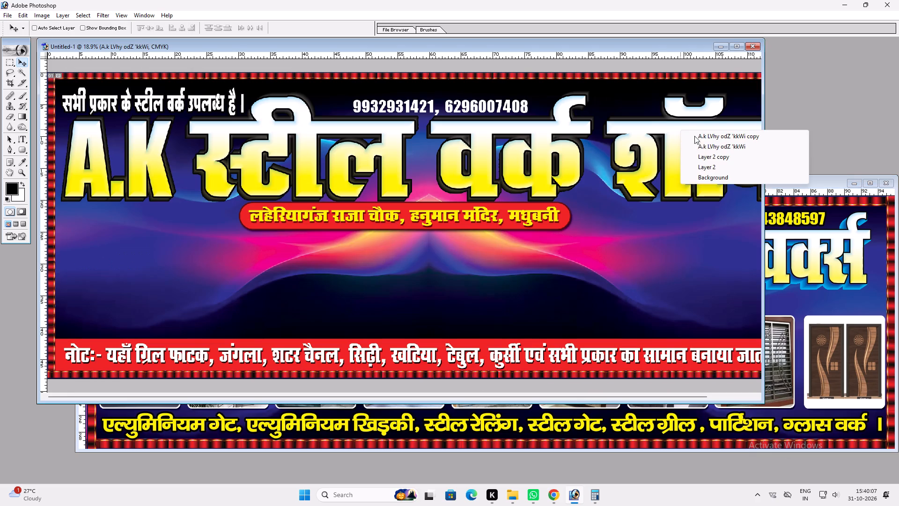
click(705, 144)
key(alt+l)
text(ypv)
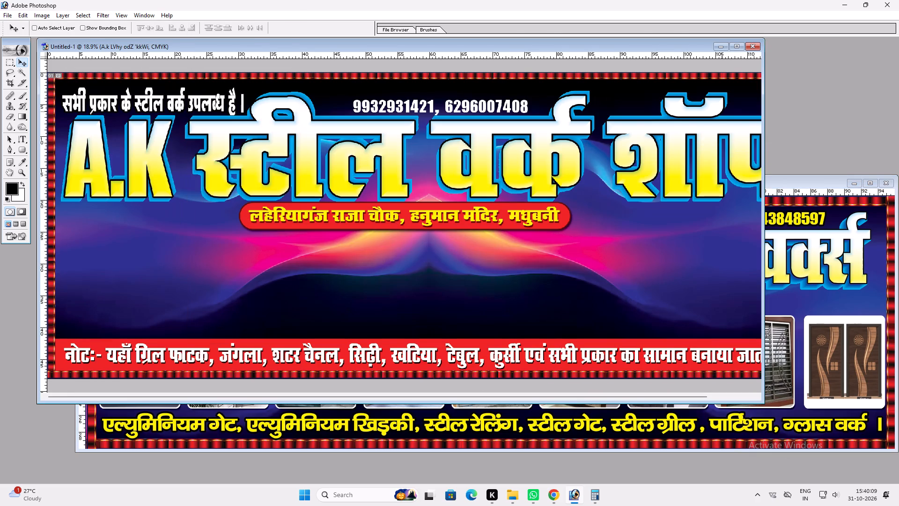
Maximize the banner document and offset the blue layer slightly down and left of the A.K title as a 3D extrusion.
click(737, 43)
key(v)
drag(714, 223, 707, 233)
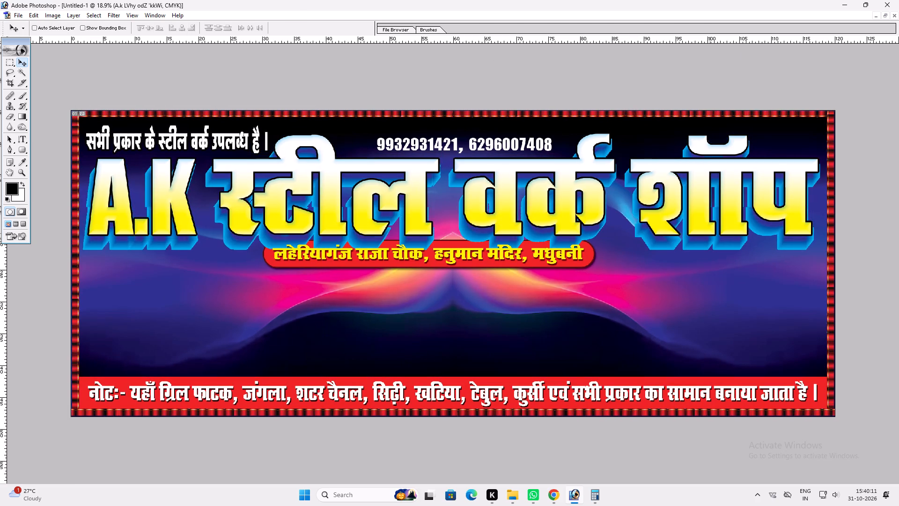
drag(707, 233, 709, 226)
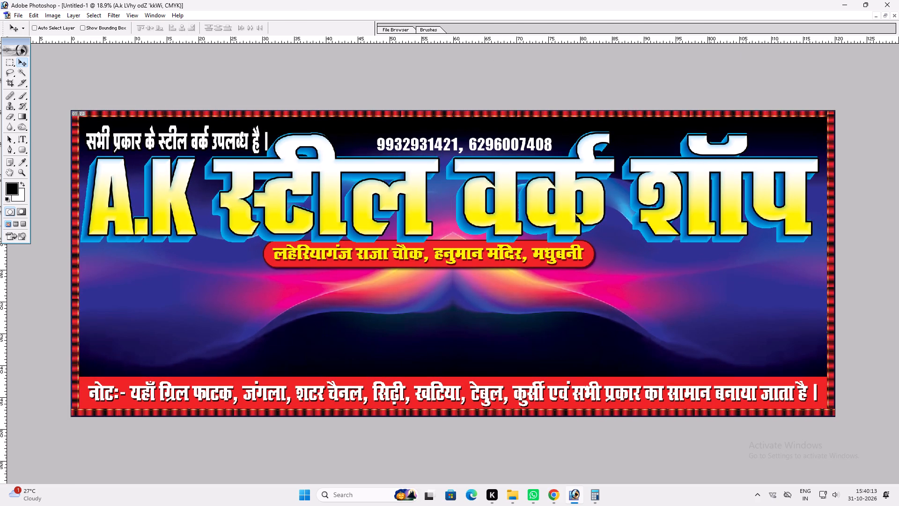
drag(709, 226, 709, 227)
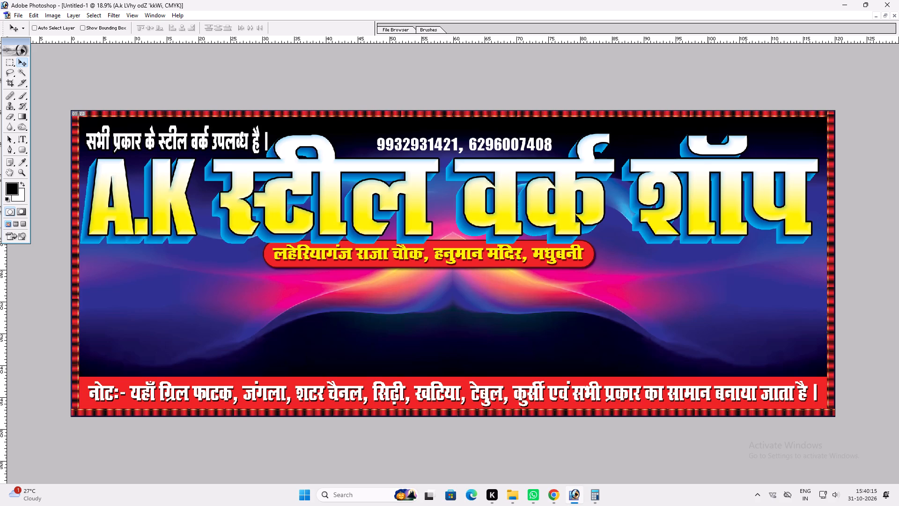
Add a Multiply drop shadow to the blue extrusion layer with 100% opacity, 13 px distance, 9% spread and a small size.
key(alt+l)
text(yd)
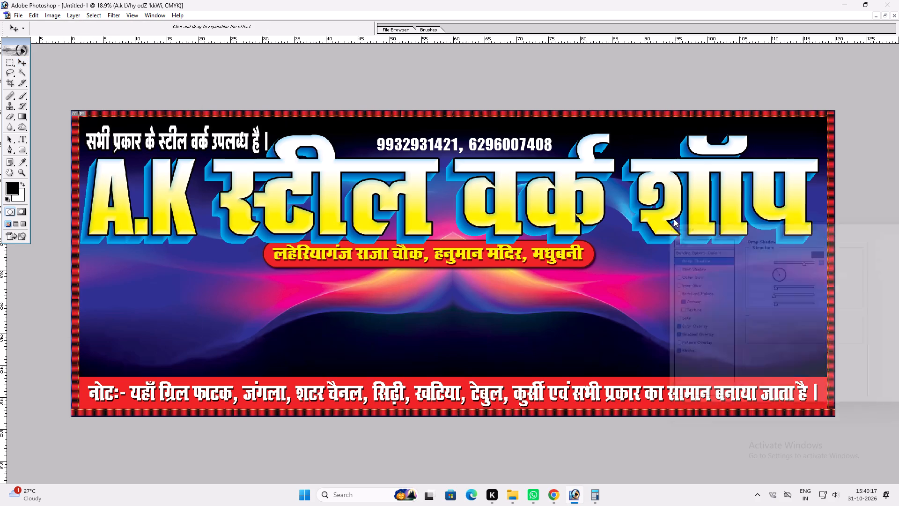
drag(810, 257, 838, 255)
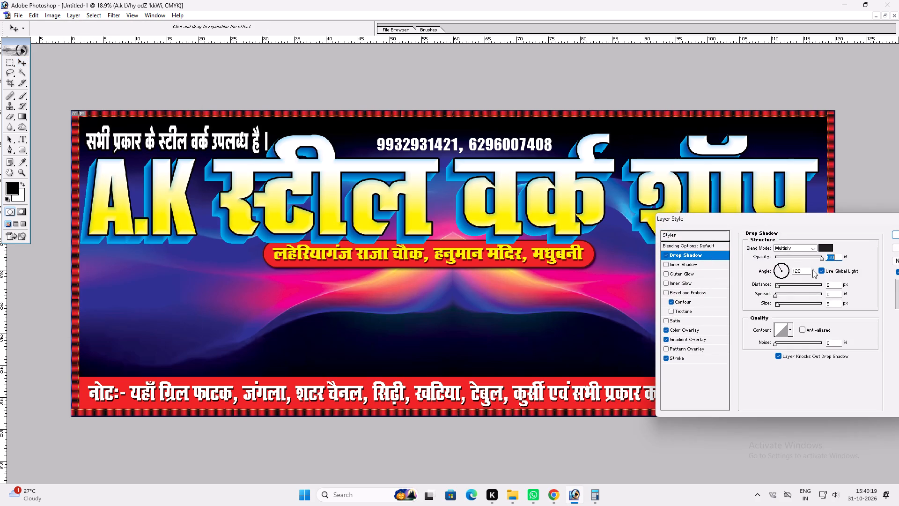
click(778, 284)
double_click(778, 306)
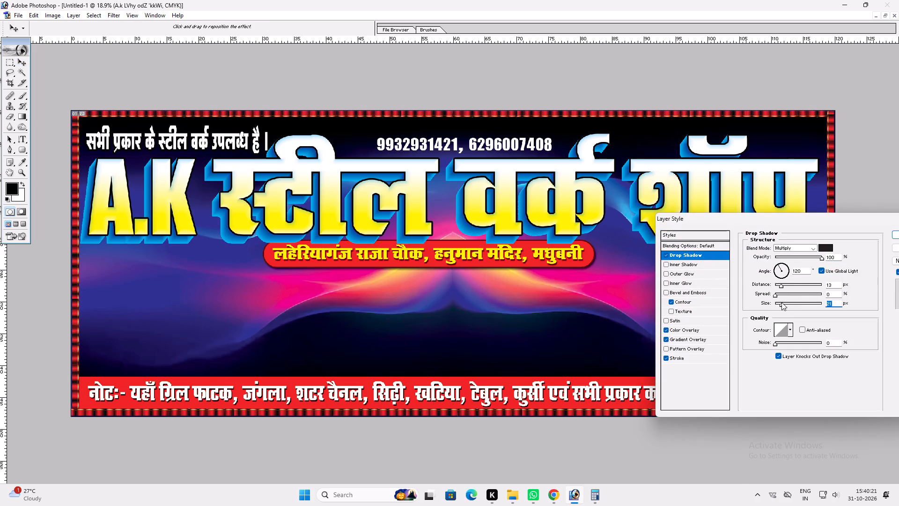
double_click(781, 302)
click(783, 301)
click(780, 293)
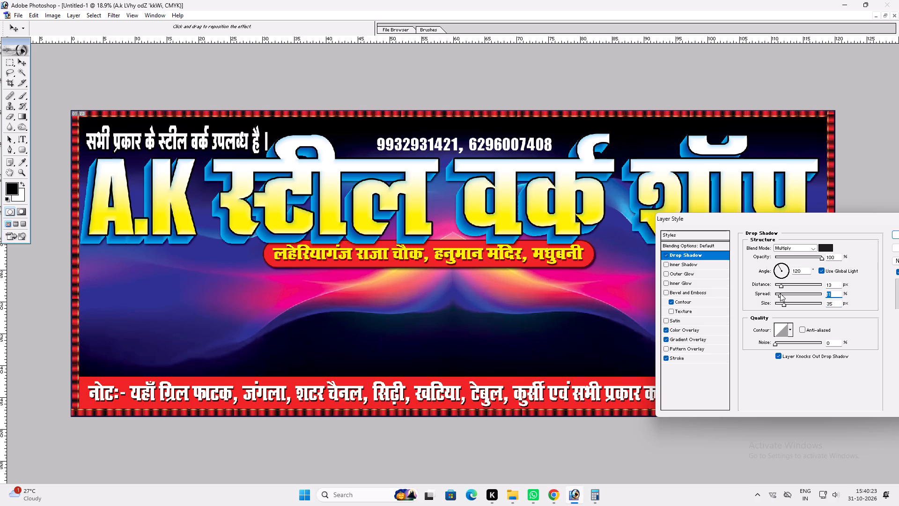
click(780, 293)
drag(785, 305, 780, 306)
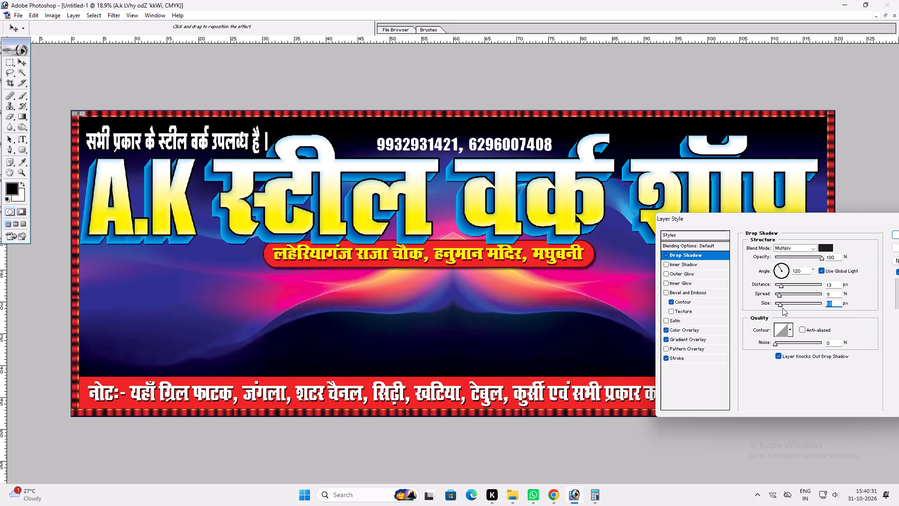
key(ctrl+alt+Return)
key(ctrl+alt+Return)
key(ctrl+alt+Return)
key(ctrl+alt+Return)
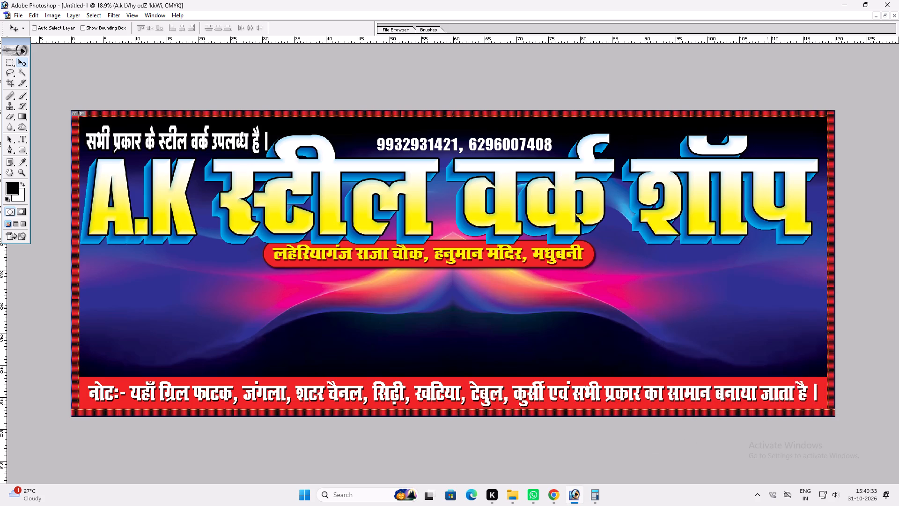
key(Return)
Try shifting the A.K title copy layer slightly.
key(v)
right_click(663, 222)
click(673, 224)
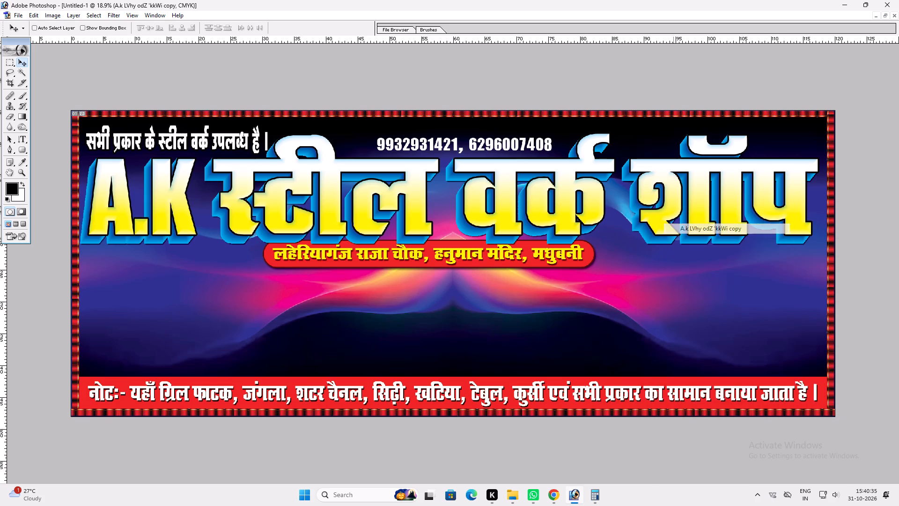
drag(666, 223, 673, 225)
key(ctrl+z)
Link the A.K title with its blue extrusion and scale both slightly narrower and shorter, clear of the address pill and border.
ctrl+shift+right_click(659, 225)
ctrl+shift+click(684, 238)
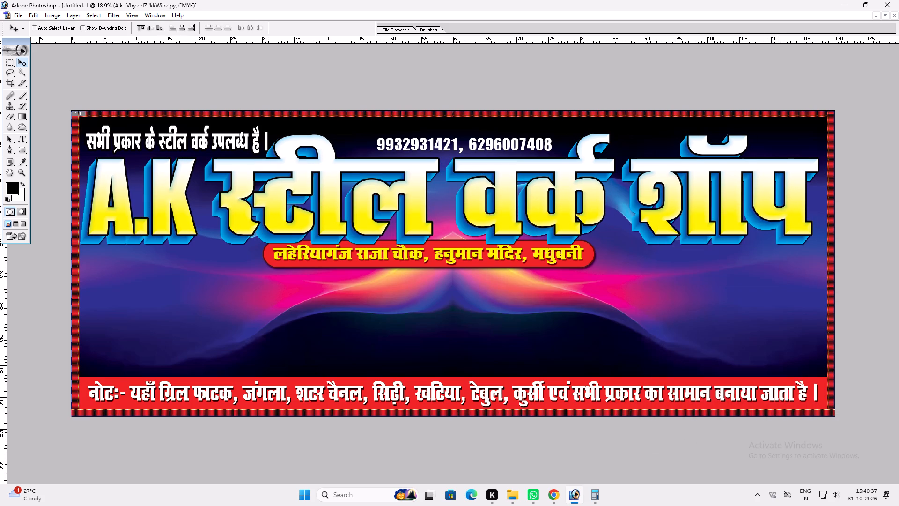
key(ctrl+t)
shift+drag(82, 241, 94, 236)
shift+drag(305, 240, 314, 232)
key(Return)
key(v)
key(ctrl+t)
shift+drag(355, 231, 359, 231)
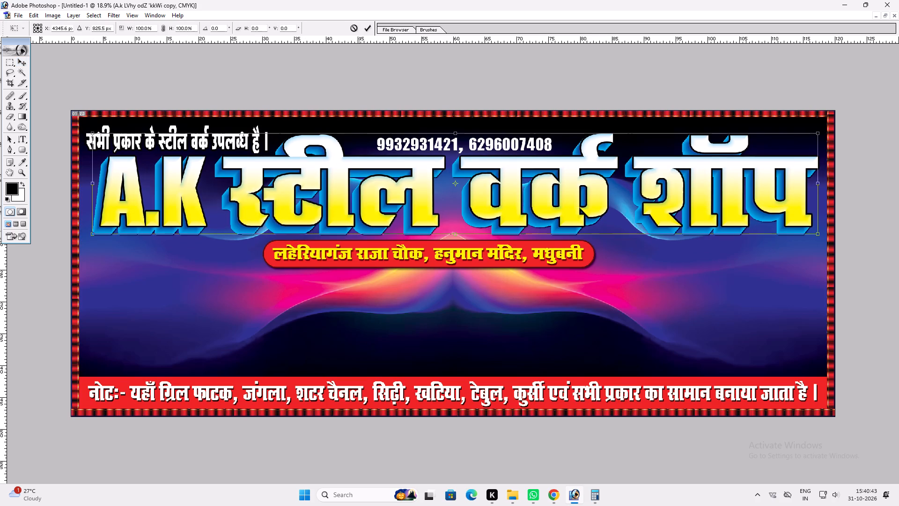
shift+drag(359, 231, 362, 230)
key(shift+Return)
key(v)
key(ctrl+t)
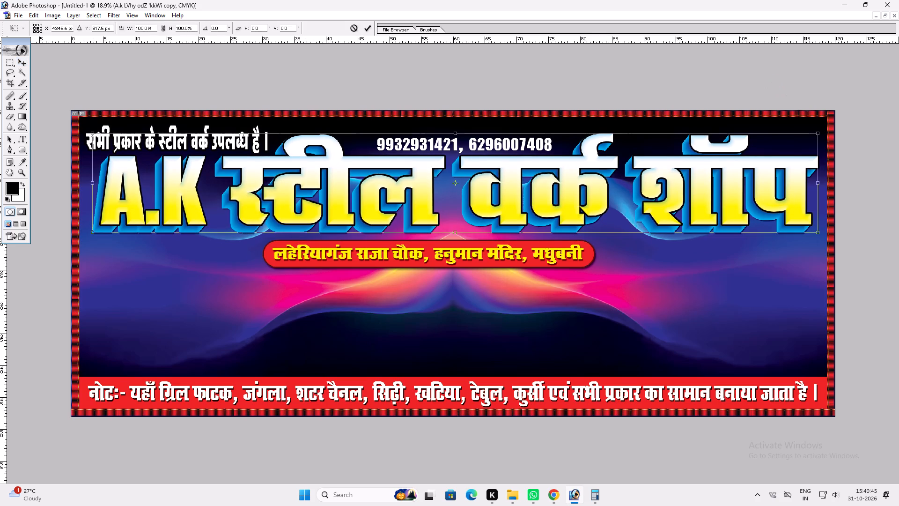
shift+click(819, 161)
key(shift+Return)
key(v)
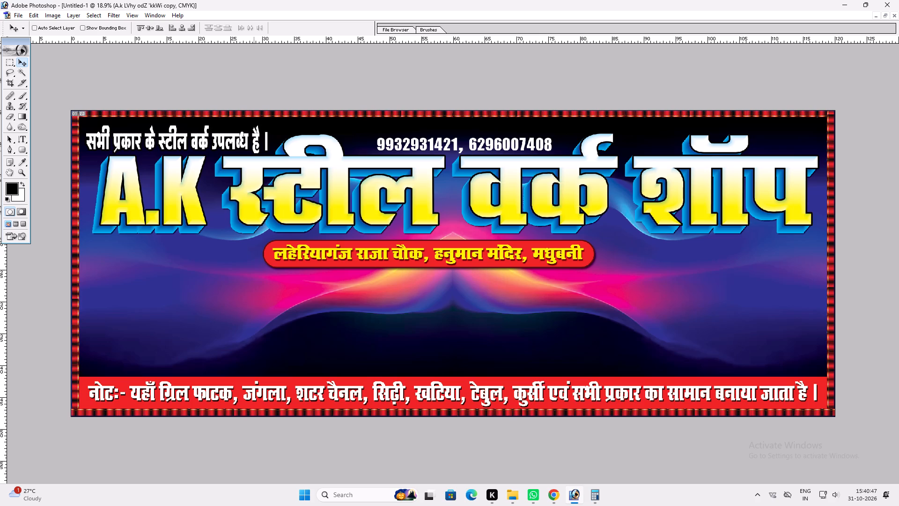
Raise the Hindi tagline slightly above the A.K title, reduce its height a little and widen it to about 101%.
ctrl+click(254, 149)
key(ctrl+t)
shift+drag(243, 125, 236, 127)
key(shift+Return)
key(v)
key(ctrl+t)
shift+click(265, 141)
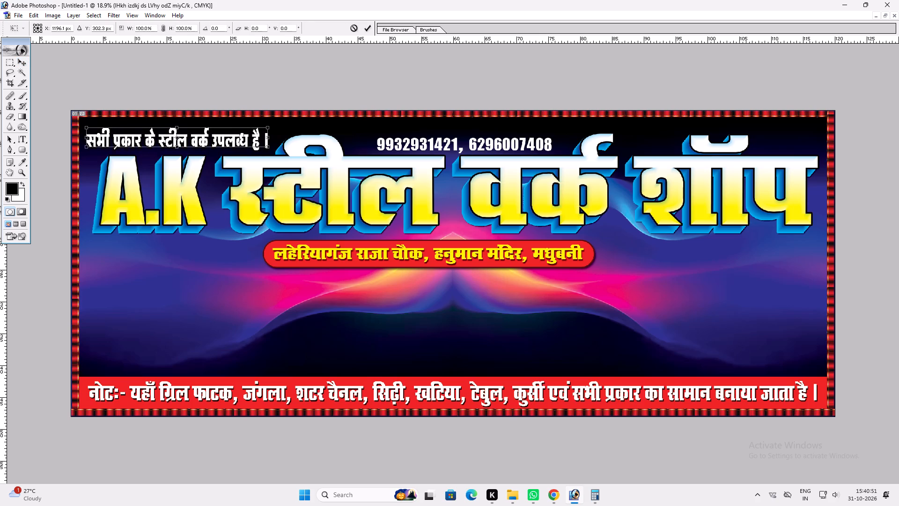
key(Return)
key(v)
click(264, 141)
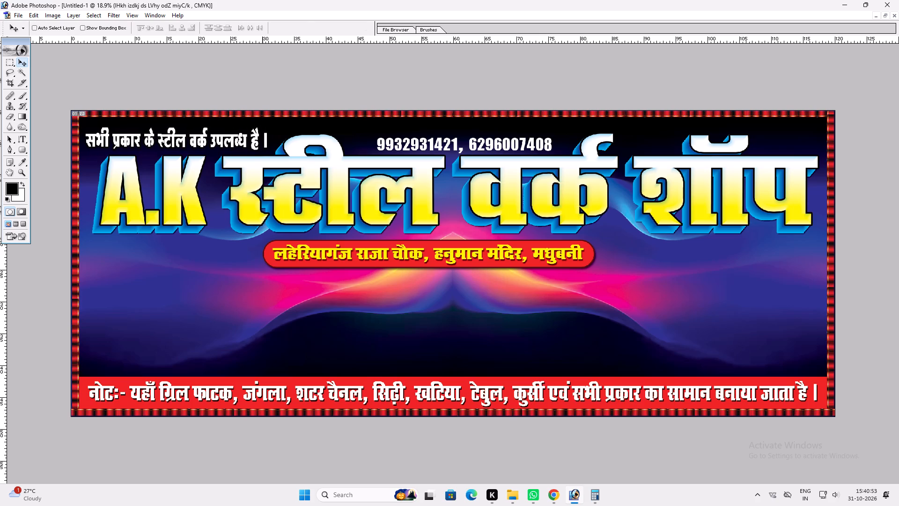
key(ctrl+t)
shift+click(267, 132)
key(shift+Return)
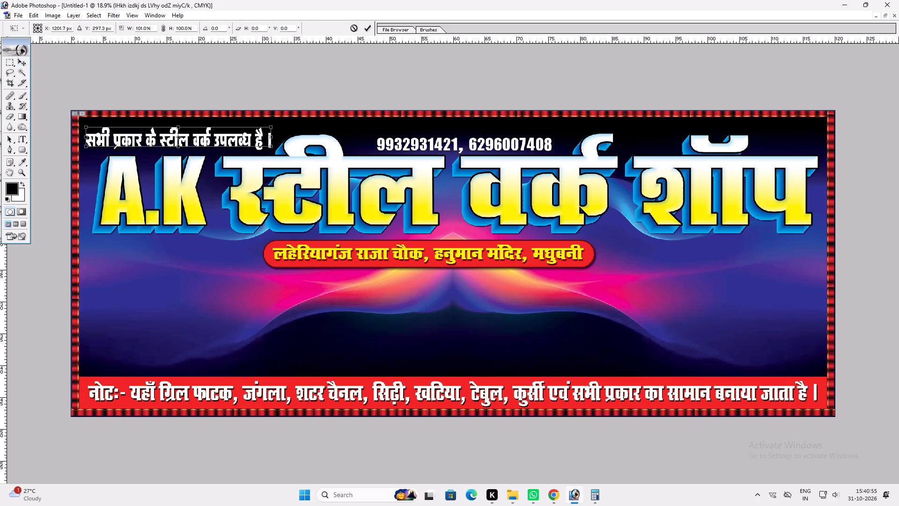
key(v)
Move the phone number line slightly up and widen it in the gap above the A.K title.
ctrl+click(523, 141)
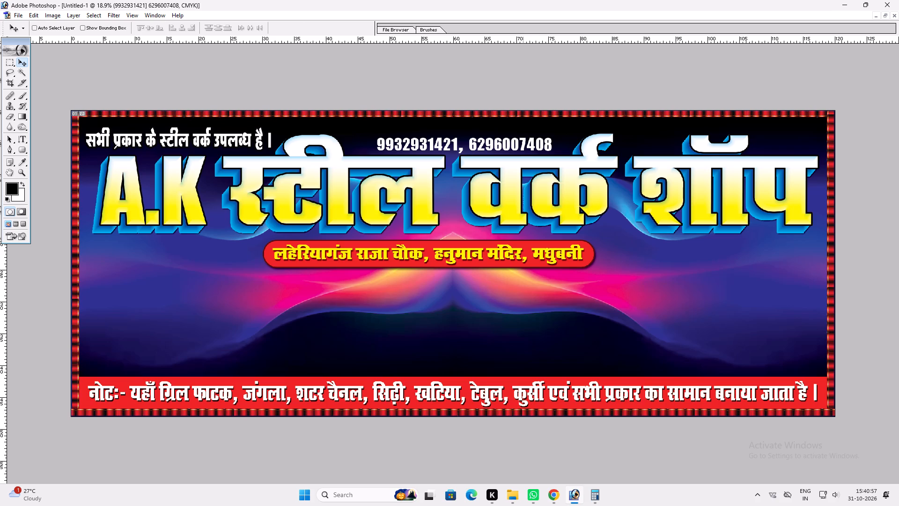
drag(523, 141, 504, 133)
key(ctrl+t)
shift+drag(533, 144, 559, 145)
key(shift+Return)
key(v)
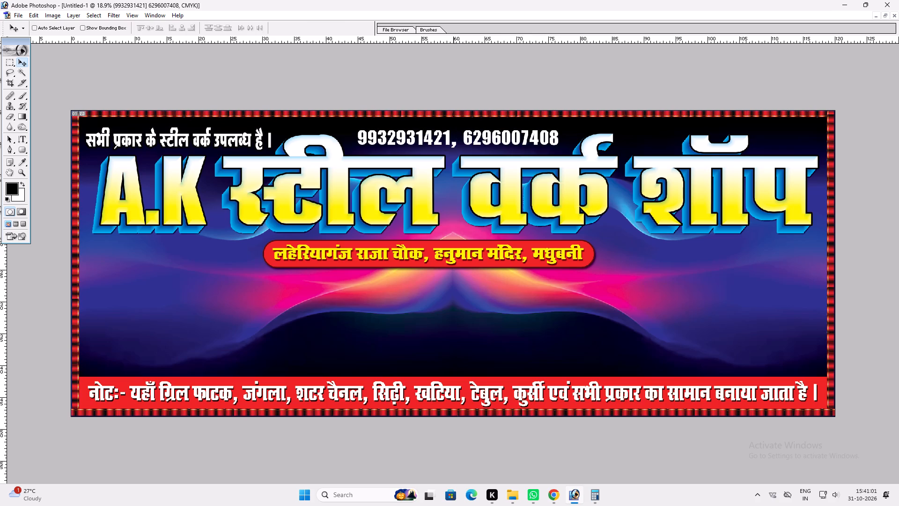
click(457, 145)
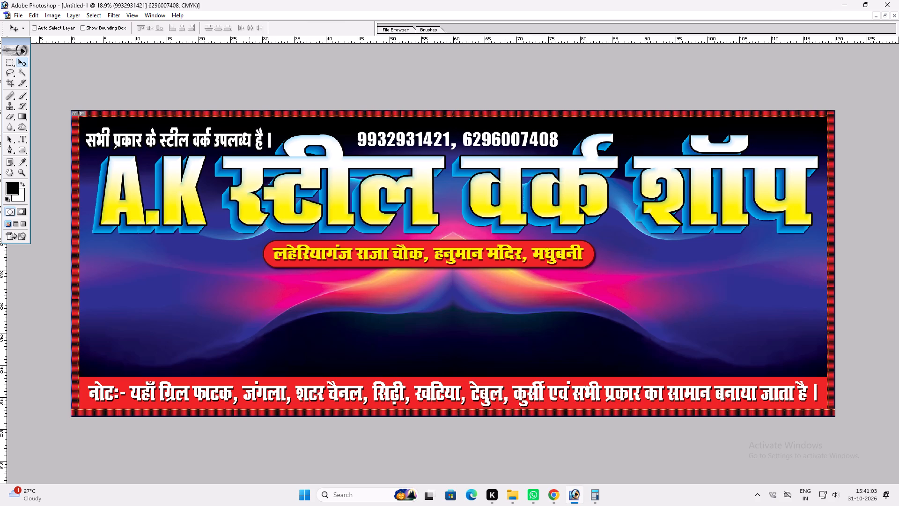
Slightly reduce the height of the Hindi tagline above the A.K title.
ctrl+click(249, 136)
key(ctrl+t)
shift+drag(253, 143, 258, 142)
key(shift+Return)
key(v)
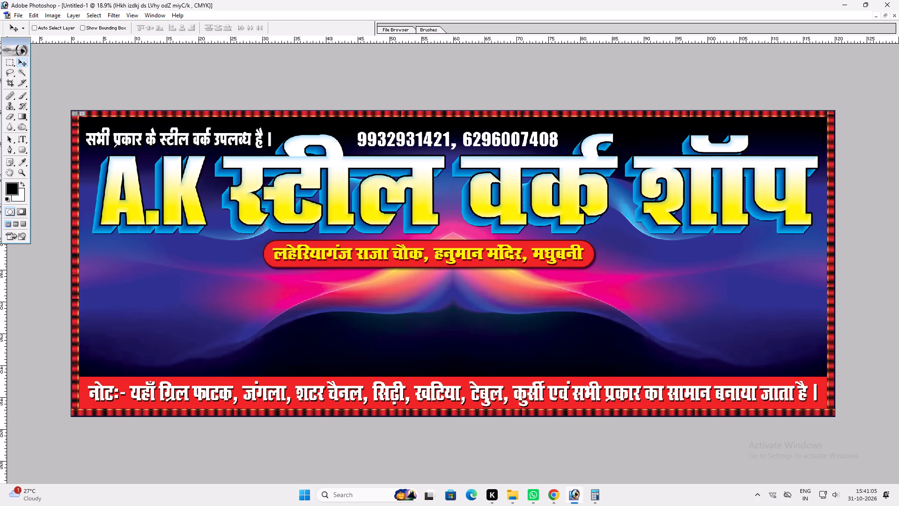
Widen the red address pill together with its yellow address text slightly on both sides.
ctrl+click(432, 249)
key(ctrl+t)
shift+drag(593, 254, 599, 252)
key(Return)
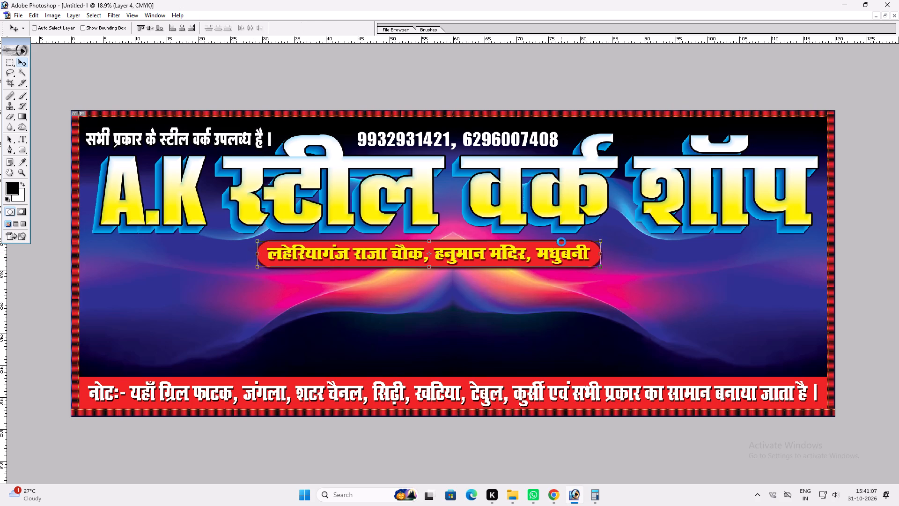
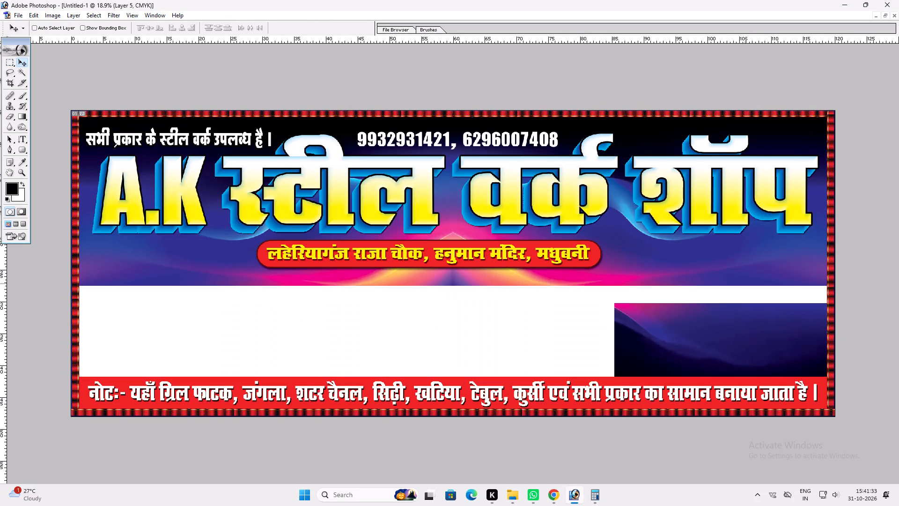
Stretch the white panel's top edge up to just below the address pill, scaling its height to about 113% and again to about 101%.
key(ctrl+t)
shift+drag(733, 283, 732, 271)
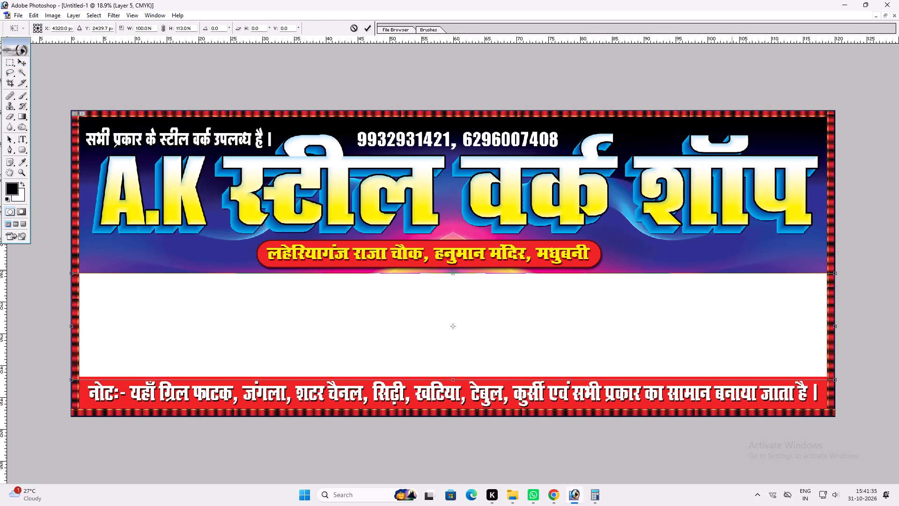
shift+drag(732, 271, 731, 271)
key(Return)
key(v)
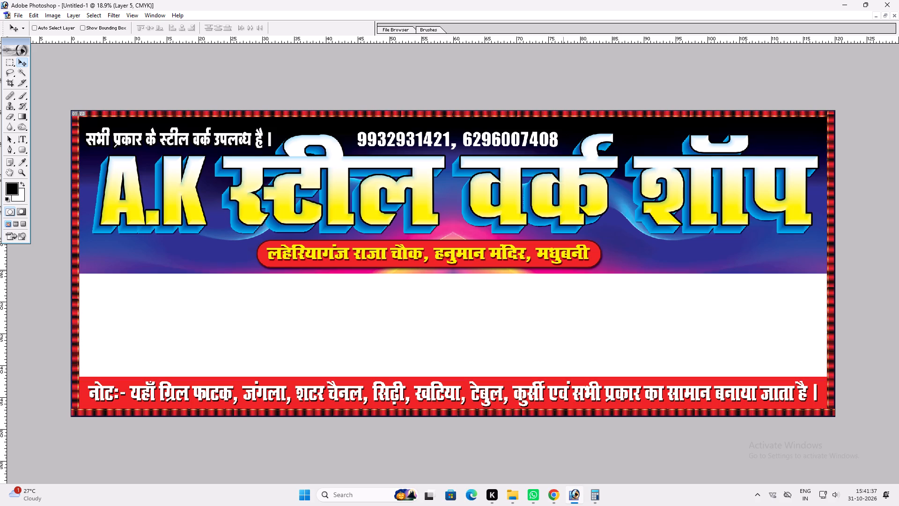
key(ctrl+t)
shift+drag(510, 275, 516, 272)
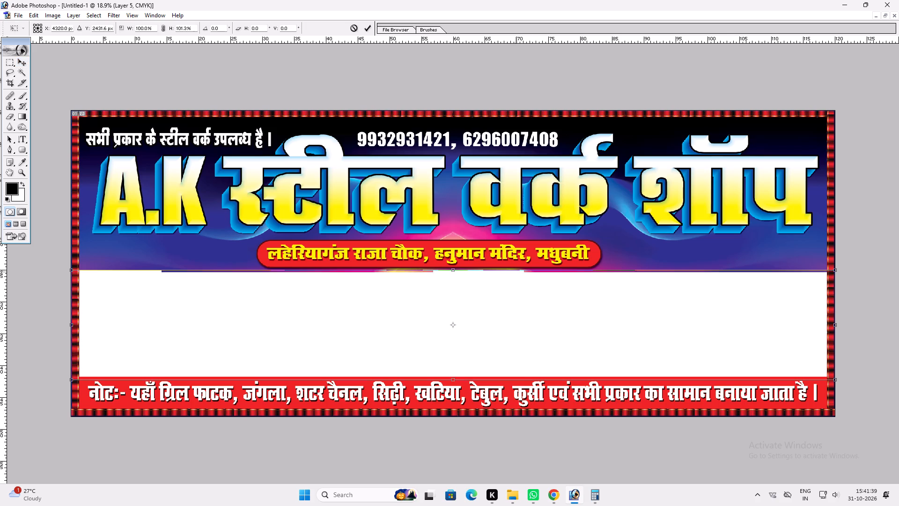
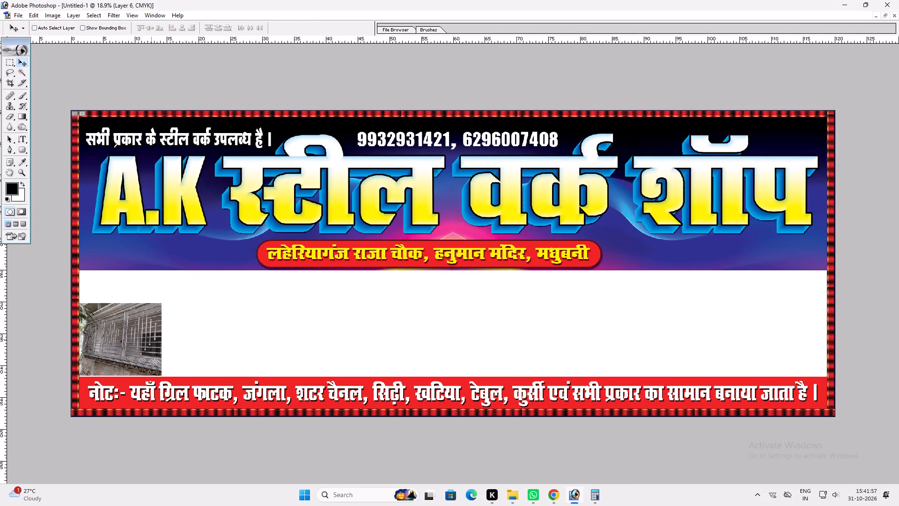
Slightly shrink the grille photo from its upper-right corner, leaving a narrow white margin inside the white panel's left end.
key(ctrl+t)
shift+click(185, 271)
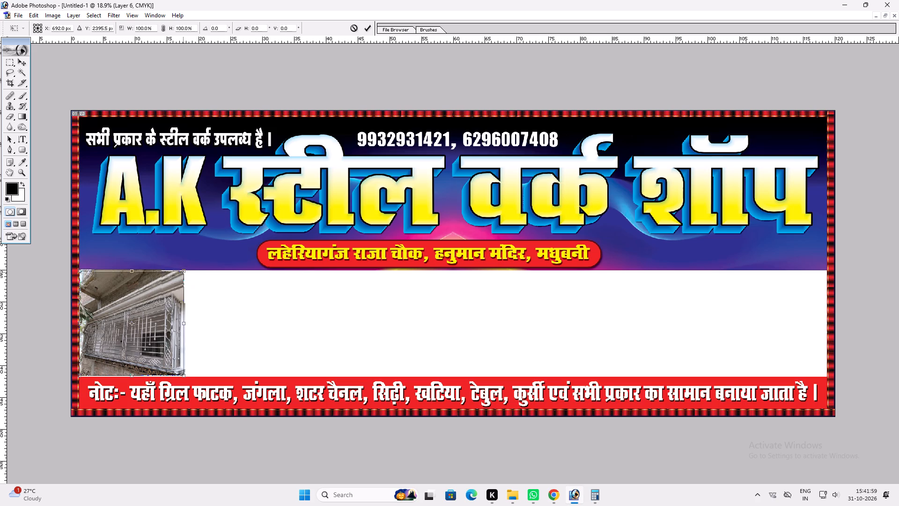
key(Return)
key(v)
click(199, 282)
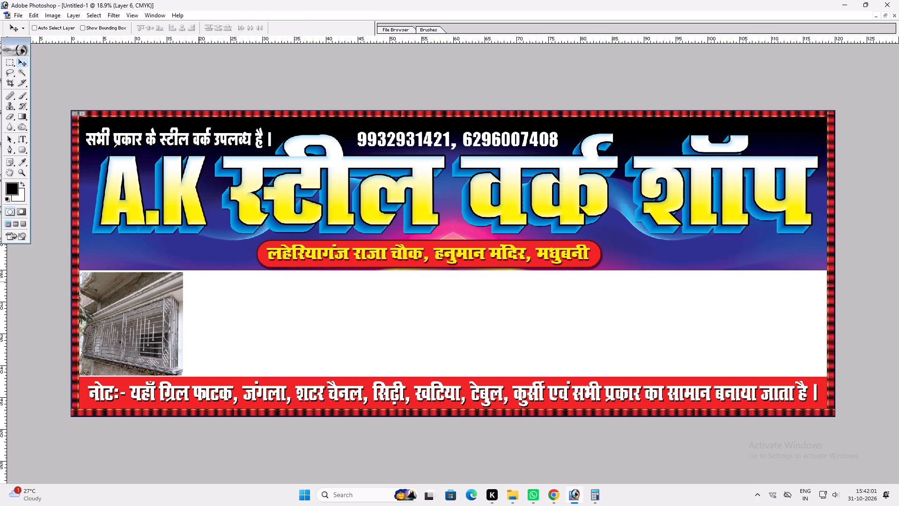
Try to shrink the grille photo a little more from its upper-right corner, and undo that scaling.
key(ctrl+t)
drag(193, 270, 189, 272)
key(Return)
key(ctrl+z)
Select the white panel's layer and lower its top edge slightly toward the photo, scaling its height to about 98.7%.
key(v)
right_drag(196, 277, 200, 279)
click(210, 283)
key(ctrl+t)
drag(209, 272, 205, 273)
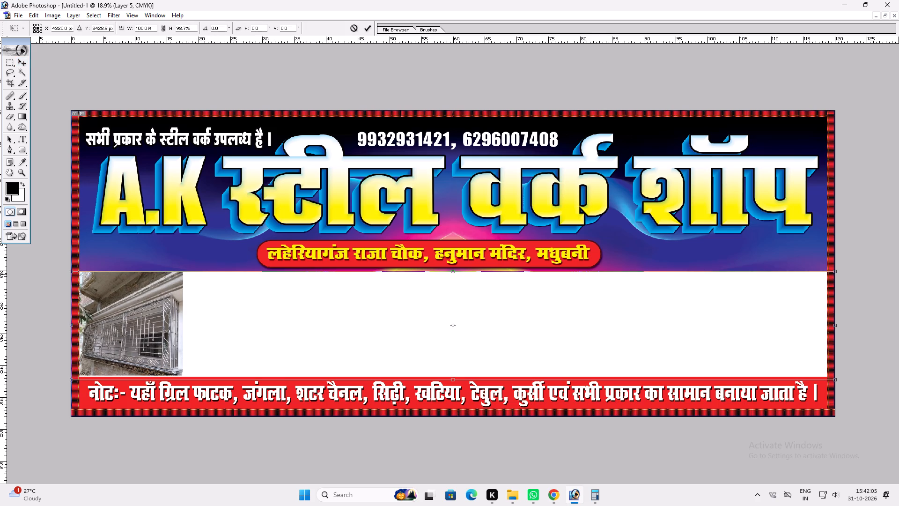
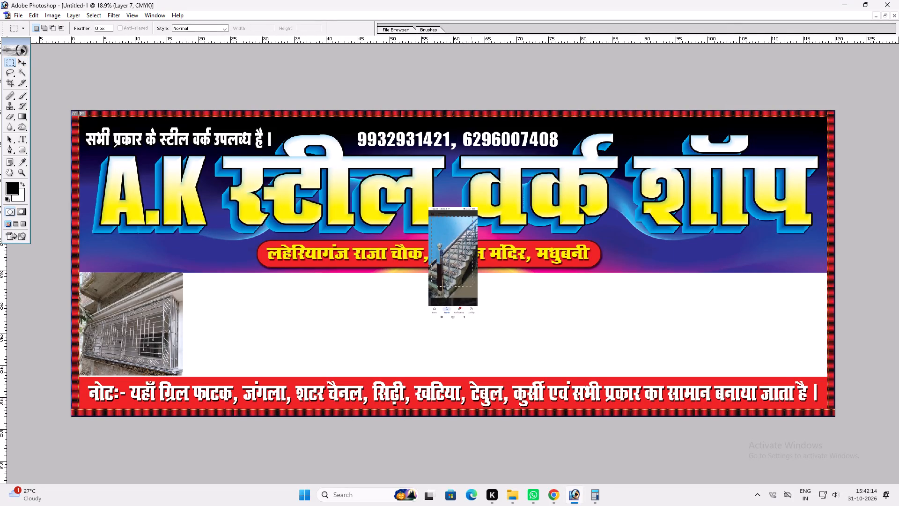
Copy the staircase picture without the phone-screen areas onto a new layer and move the copy clear of the original screenshot.
drag(472, 286, 472, 293)
key(ctrl+c)
key(ctrl+v)
key(v)
drag(455, 274, 382, 290)
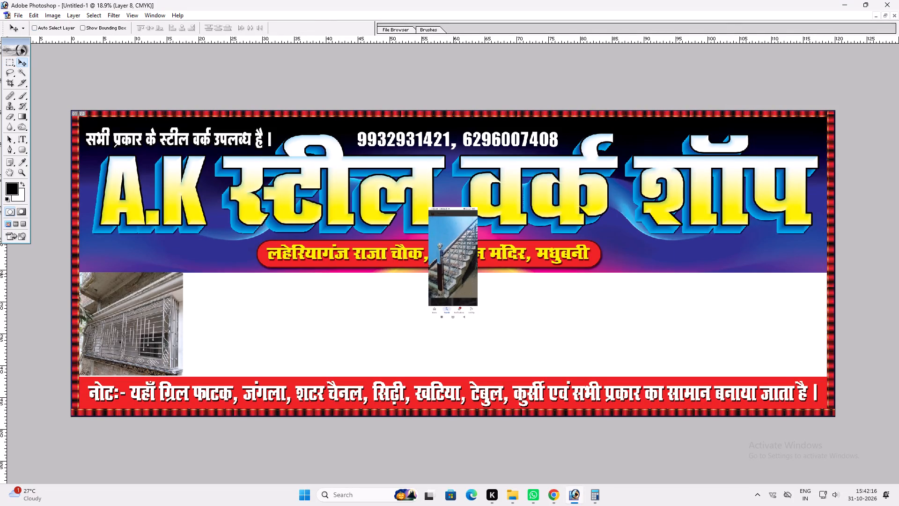
drag(382, 290, 349, 298)
Delete the layer holding the original staircase phone screenshot.
ctrl+click(448, 265)
key(alt+semicolon)
key(alt+l)
key(alt+l)
key(alt+l)
key(v)
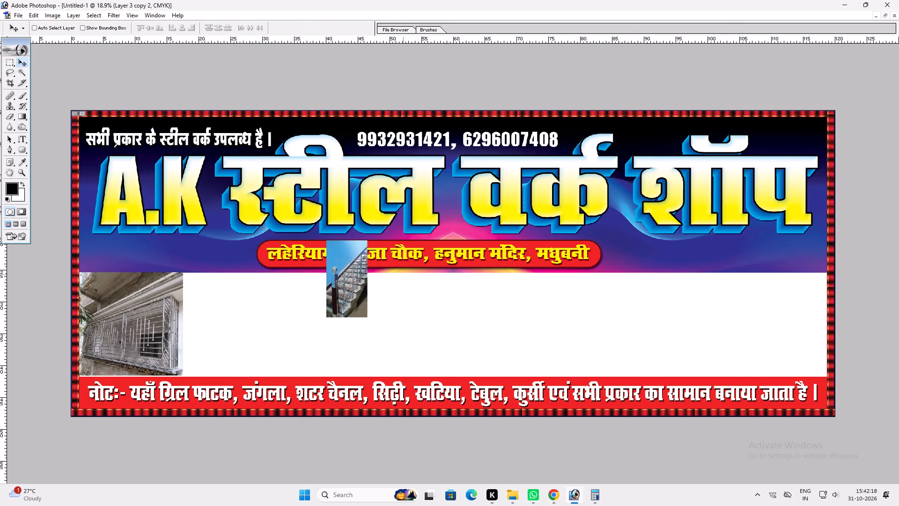
Place the cropped staircase photo against the grille photo's right edge and enlarge it proportionally to fill the white panel's height.
ctrl+click(340, 280)
drag(346, 279, 203, 312)
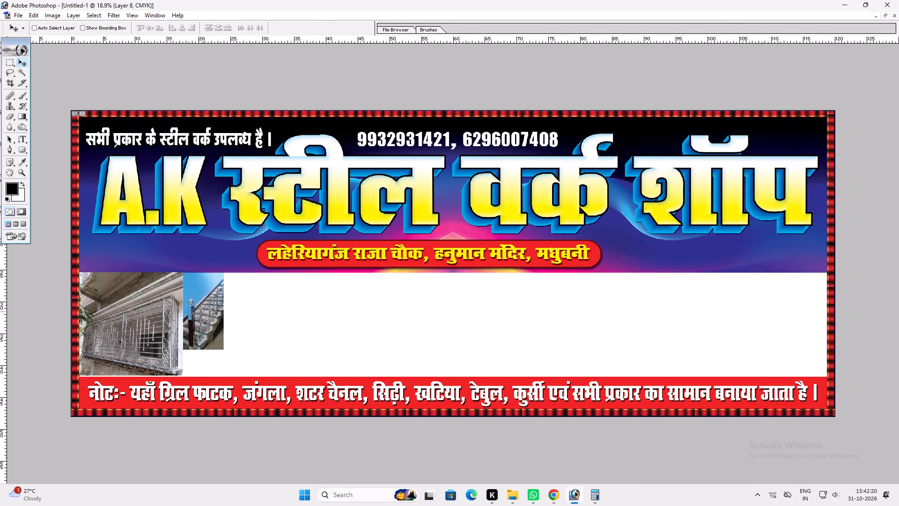
drag(203, 312, 202, 312)
key(ctrl+t)
shift+drag(223, 350, 245, 367)
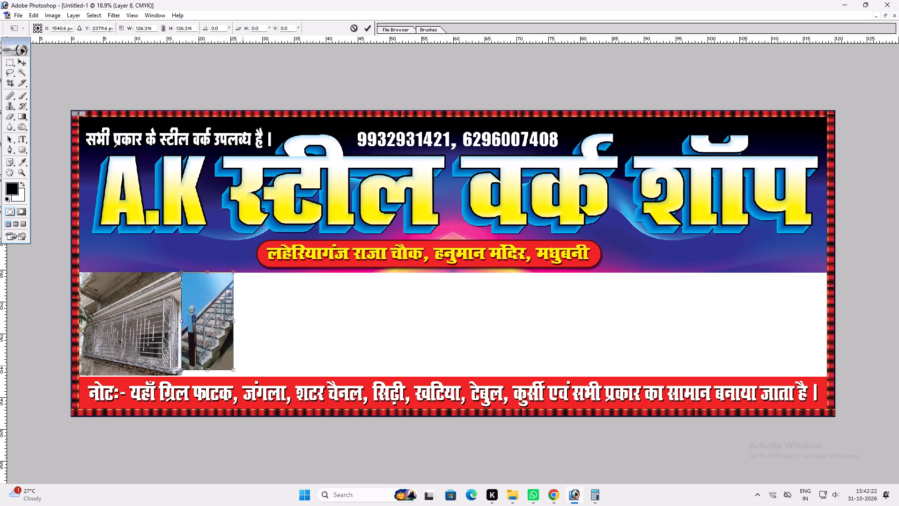
shift+drag(245, 367, 254, 368)
key(shift+Return)
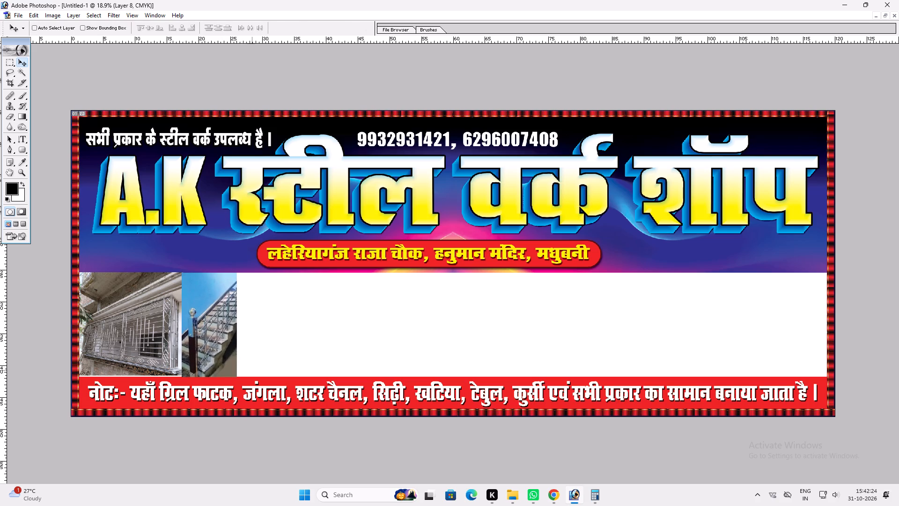
Send the staircase photo to the back of the layer stack and bring it forward four levels, beneath the grille photo.
key(ctrl+shift+bracketleft)
key(ctrl+bracketright)
key(ctrl+bracketright)
key(ctrl+bracketright)
key(ctrl+bracketright)
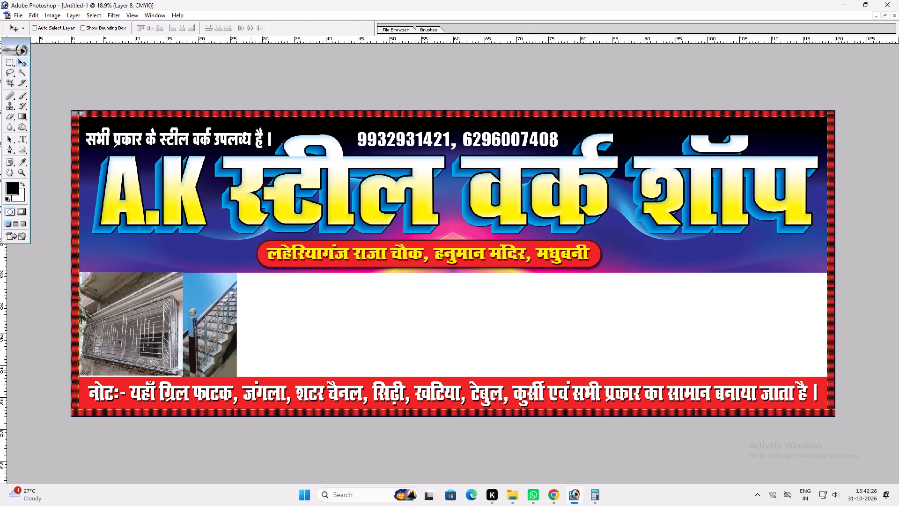
Nudge the staircase photo slightly up and to the left to refine its fit beside the grille photo.
key(v)
key(Up)
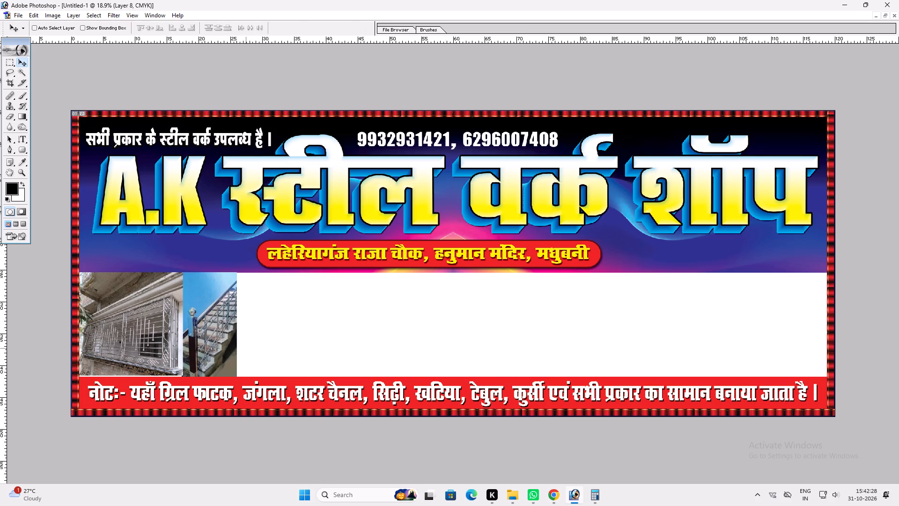
key(Left)
Select the grille photo's layer and start a free transform on it.
ctrl+click(179, 361)
key(ctrl+t)
shift+click(176, 373)
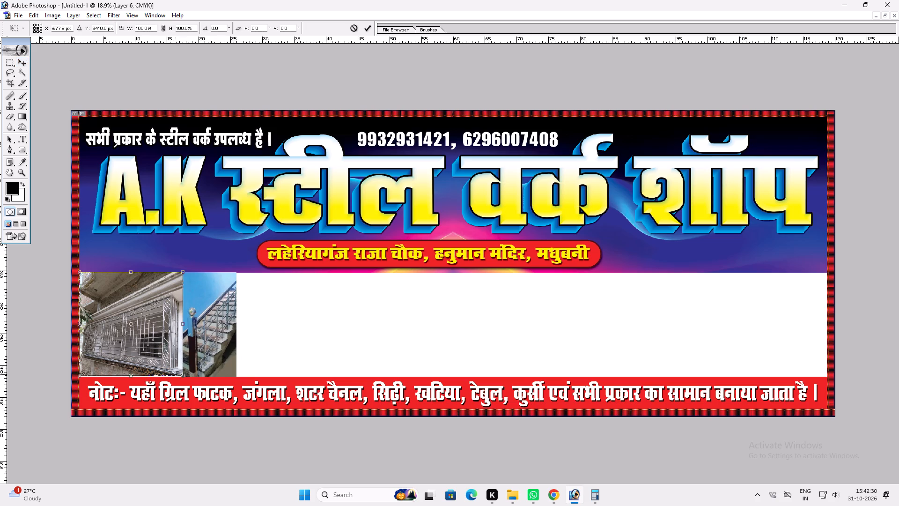
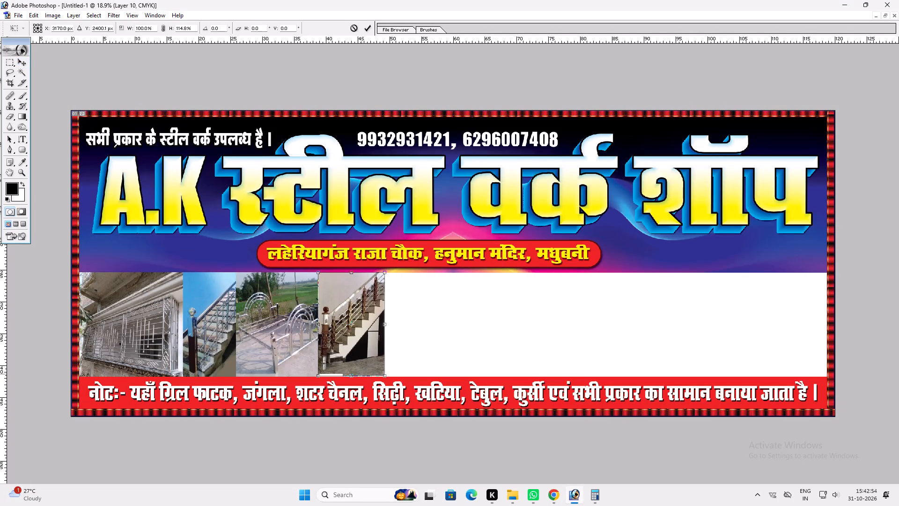
Adjust the lower edge of the staircase photo at the end of the photo row to meet the red note strip.
drag(361, 374, 361, 374)
key(Return)
key(v)
key(ctrl+t)
ctrl+click(354, 376)
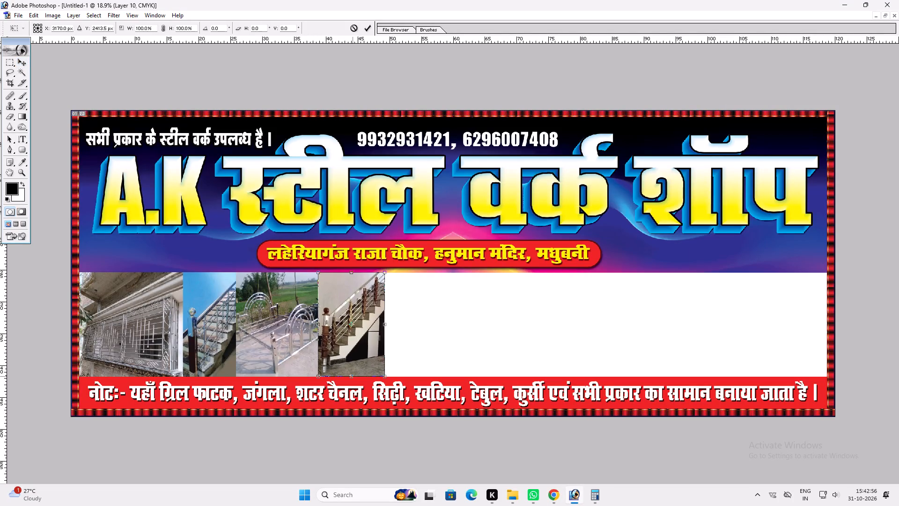
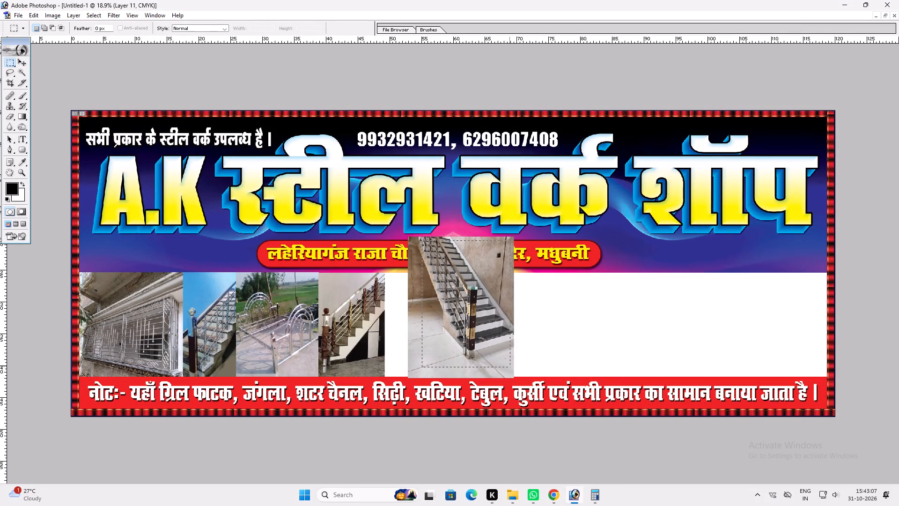
Copy the selected central part of the new staircase photo onto its own layer and move the cropped copy clear of the original.
drag(509, 366, 510, 365)
key(ctrl+c)
key(ctrl+v)
key(v)
drag(454, 309, 498, 328)
Delete the layer with the original uncropped staircase photo, keeping the cropped copy.
ctrl+click(466, 299)
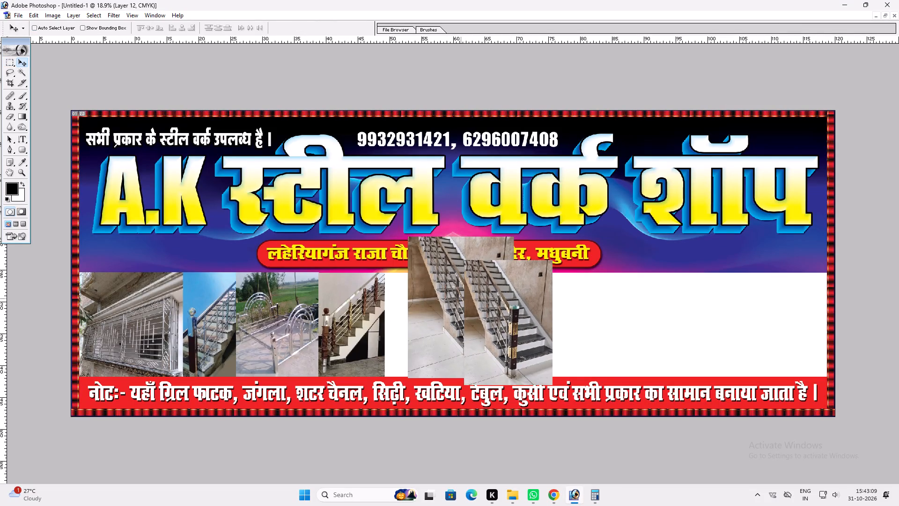
ctrl+click(461, 298)
key(alt+l)
key(alt+l)
key(alt+l)
Place the cropped staircase photo beside the fourth photo and scale it proportionally to about 82.6% to fit the white row's height.
key(v)
ctrl+click(474, 304)
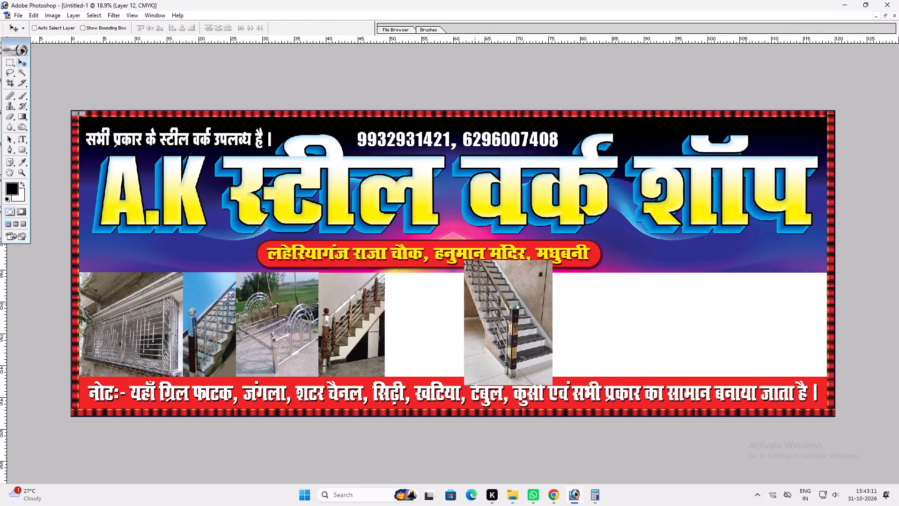
drag(482, 300, 403, 314)
key(Up)
key(Up)
key(ctrl+t)
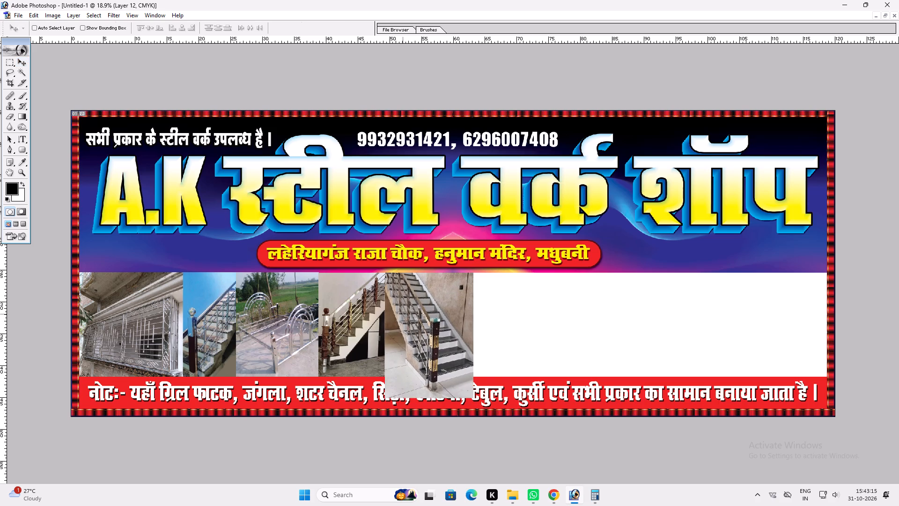
shift+drag(472, 398, 453, 377)
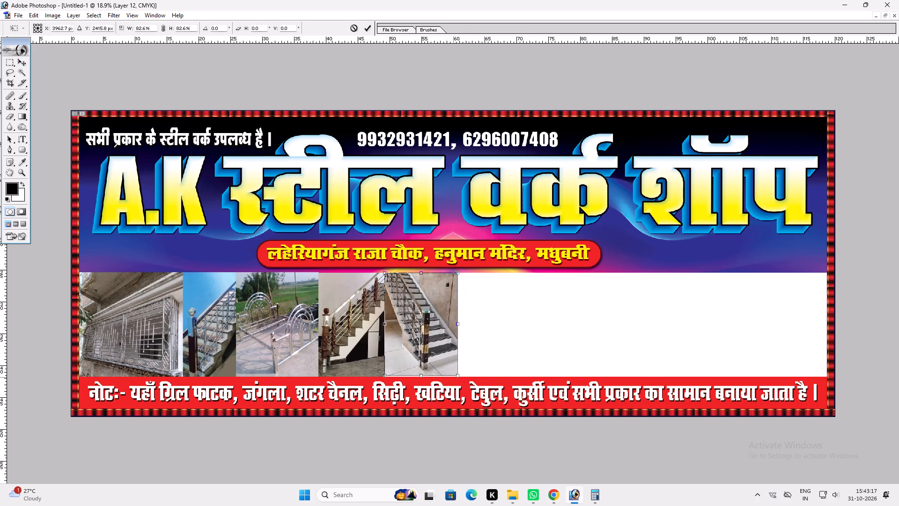
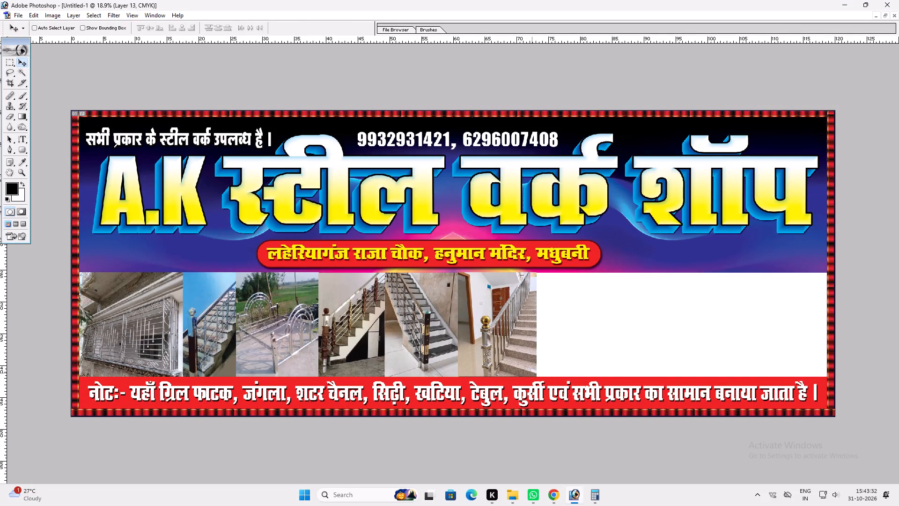
Delete a thin strip along the bottom edge of the last staircase photo in the row, and clear the selection.
key(m)
drag(565, 402, 427, 373)
key(Delete)
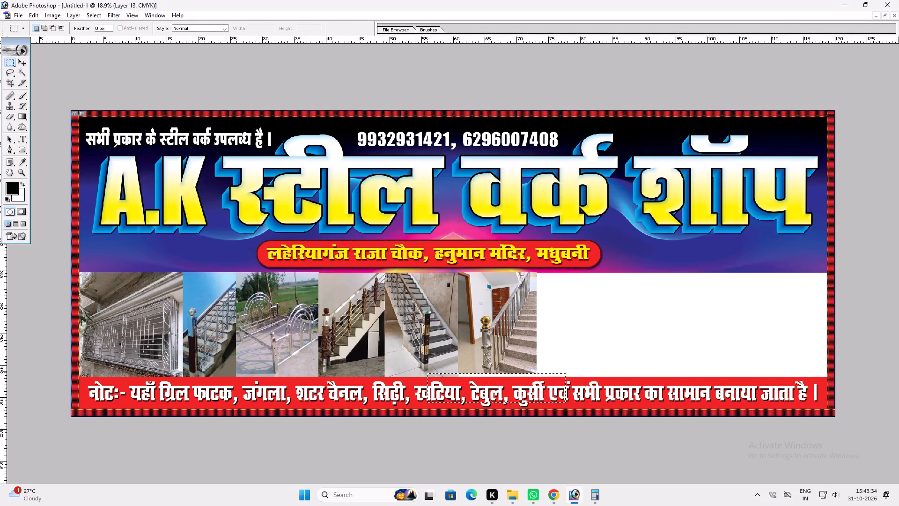
key(ctrl+d)
Stretch the last staircase photo's height to 103.7%, keeping its width at 100%, so it reaches the red note strip.
key(ctrl+t)
shift+click(502, 375)
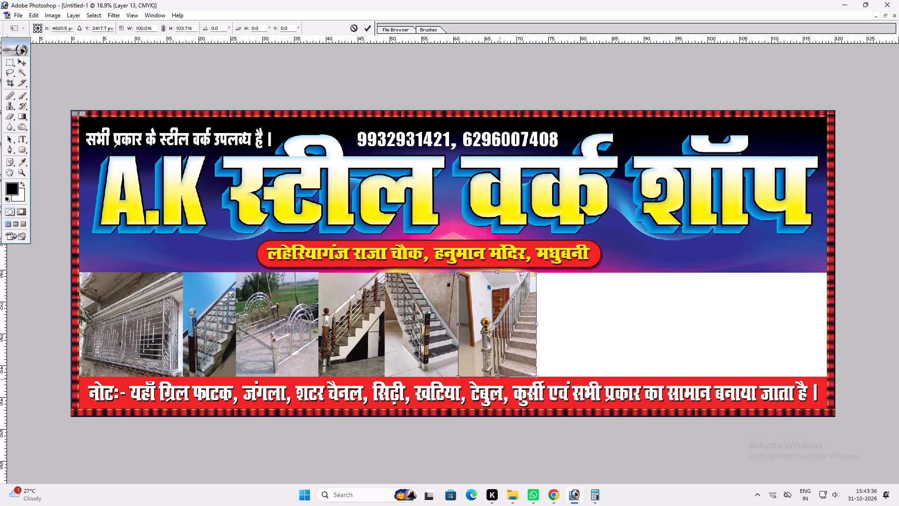
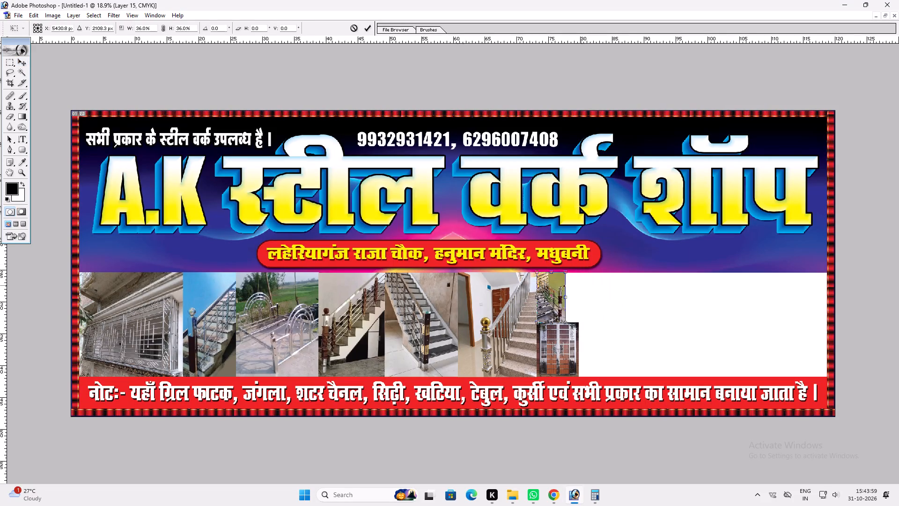
Stretch the small staircase photo above the door photo horizontally to match the door photo's width, keeping its height.
shift+drag(567, 302, 580, 302)
key(Return)
Nudge the small staircase photo horizontally to line its side edges up with the door photo beneath it.
key(z)
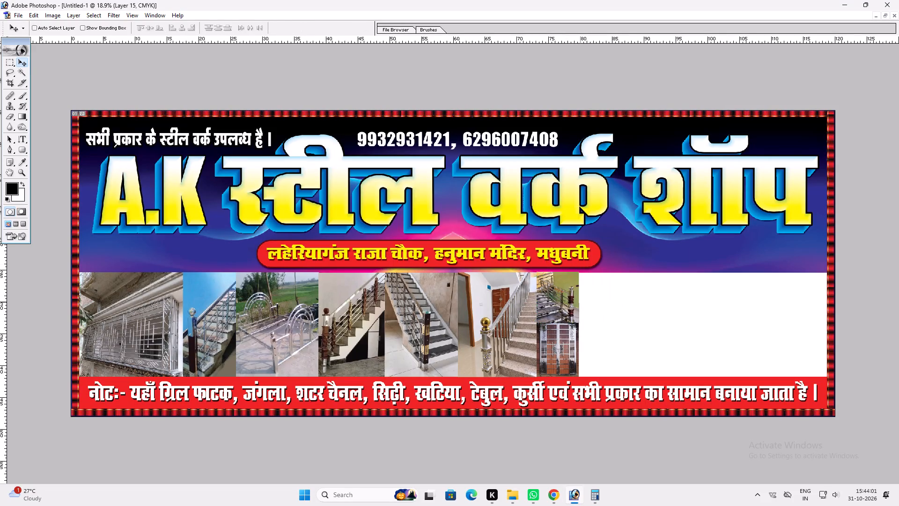
drag(530, 278, 586, 446)
key(ctrl+t)
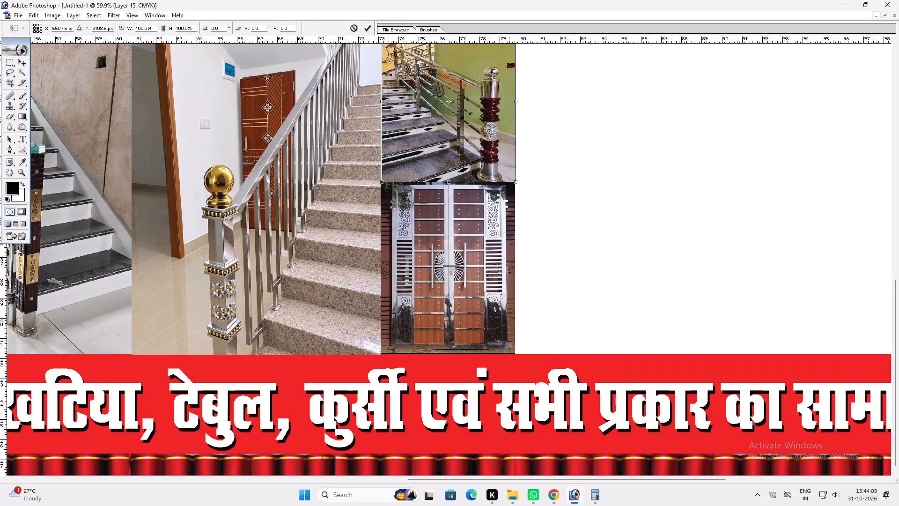
shift+click(519, 137)
key(Return)
key(v)
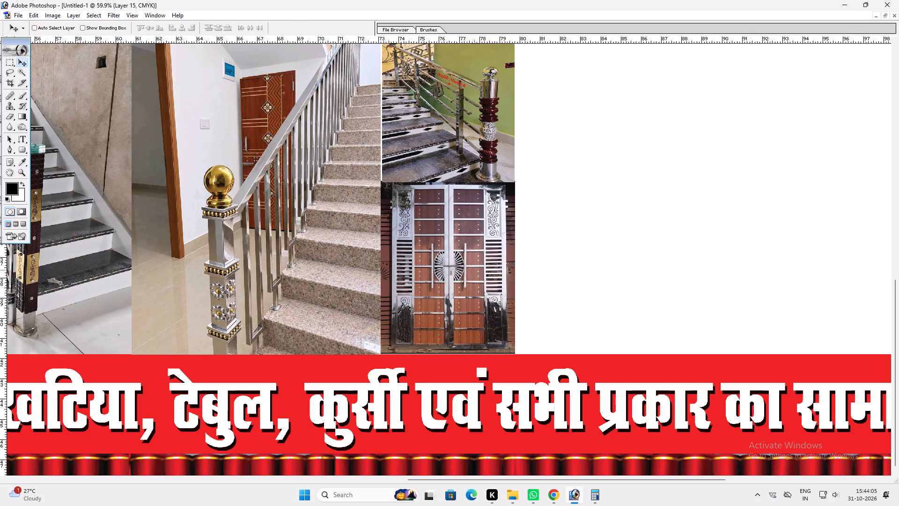
key(Left)
key(Left)
key(Left)
key(Right)
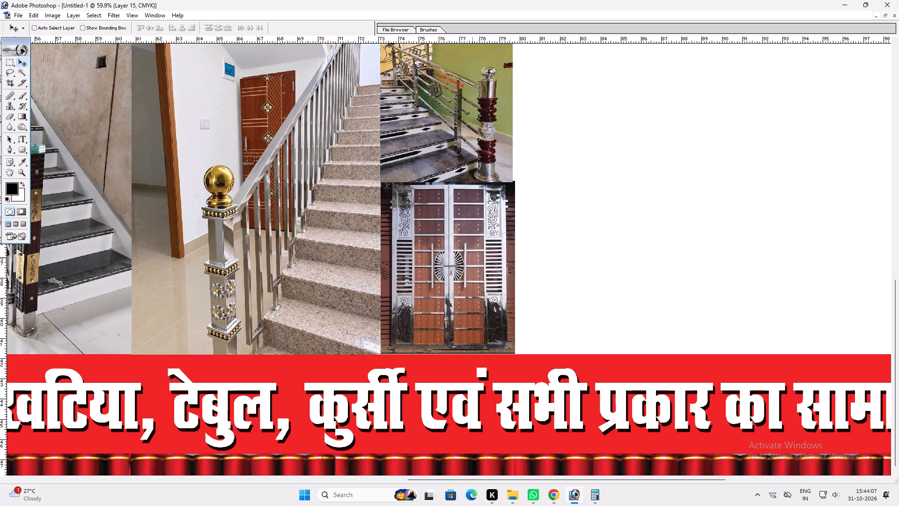
key(Right)
key(Right)
key(Right)
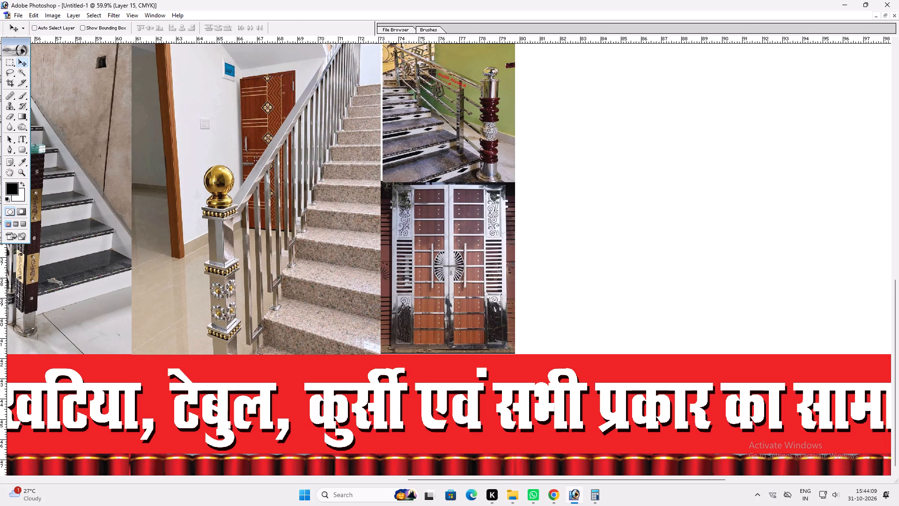
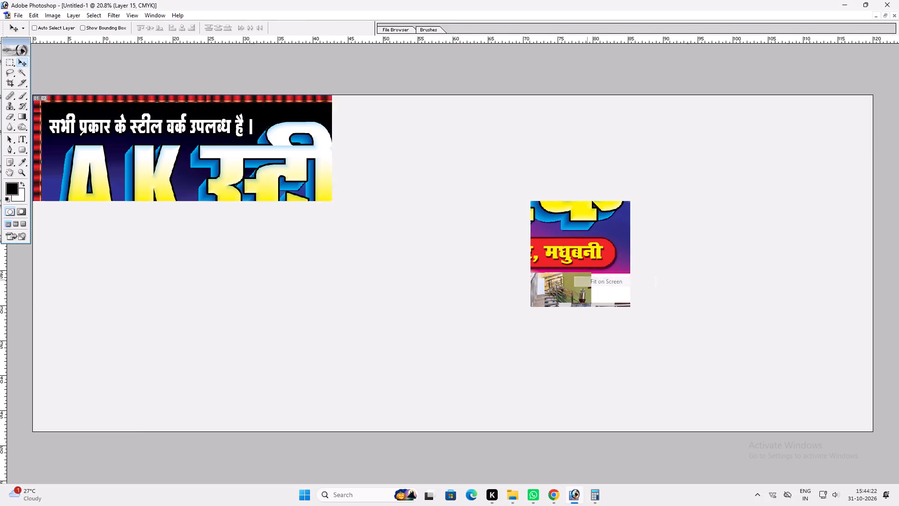
Move the balcony railing photo up beside the small staircase photo, just below the blue-purple background.
key(v)
ctrl+click(649, 323)
drag(647, 319, 679, 291)
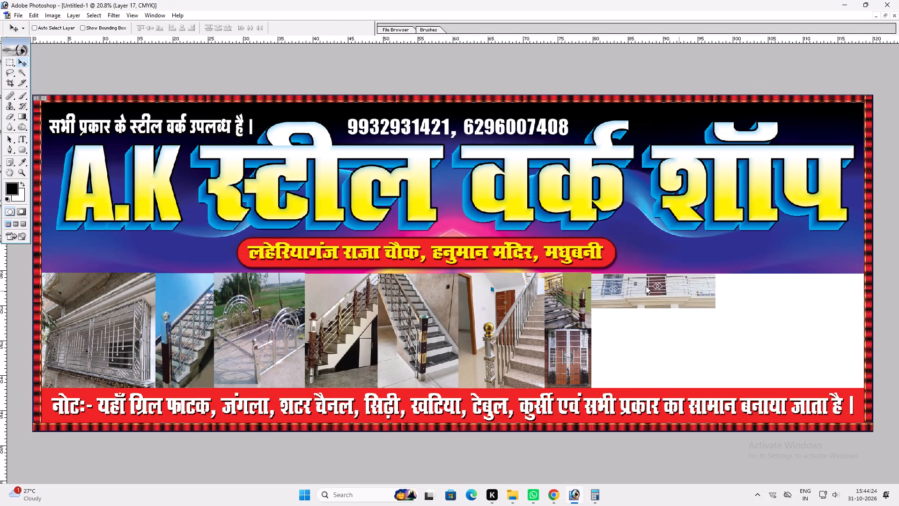
Adjust the small staircase photo's top edge slightly, scaling its height to 99.8%.
key(z)
drag(548, 238, 628, 319)
key(v)
ctrl+click(389, 253)
key(ctrl+t)
shift+click(379, 226)
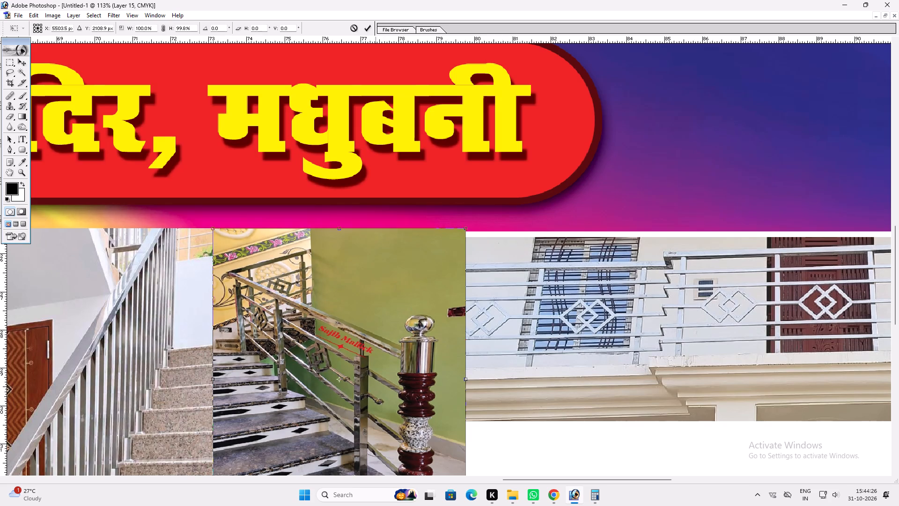
key(Return)
Align the balcony railing photo flush with the small staircase photo's side edge and the bottom of the blue-purple background.
ctrl+click(548, 289)
drag(548, 289, 552, 285)
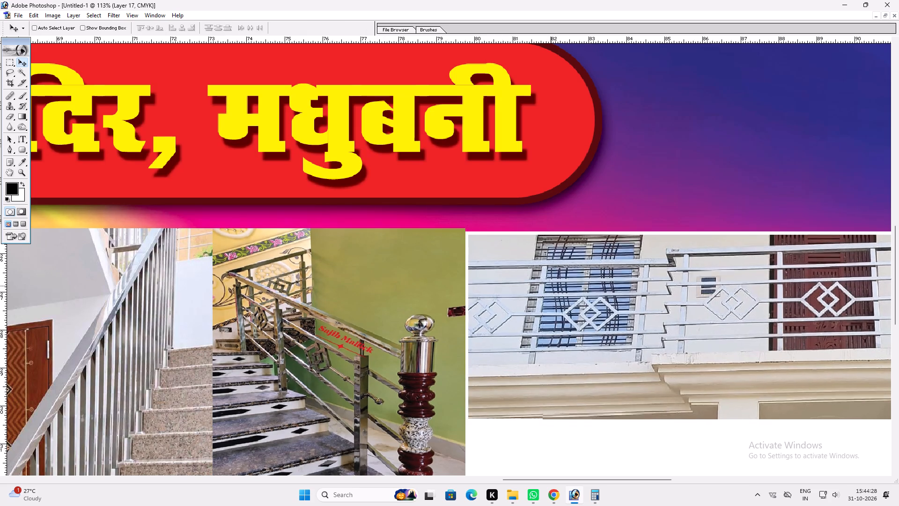
drag(552, 285, 549, 283)
Shift the small staircase photo slightly down so its top edge lines up with the balcony railing photo's top edge.
ctrl+click(389, 280)
key(ctrl+t)
drag(369, 236, 368, 241)
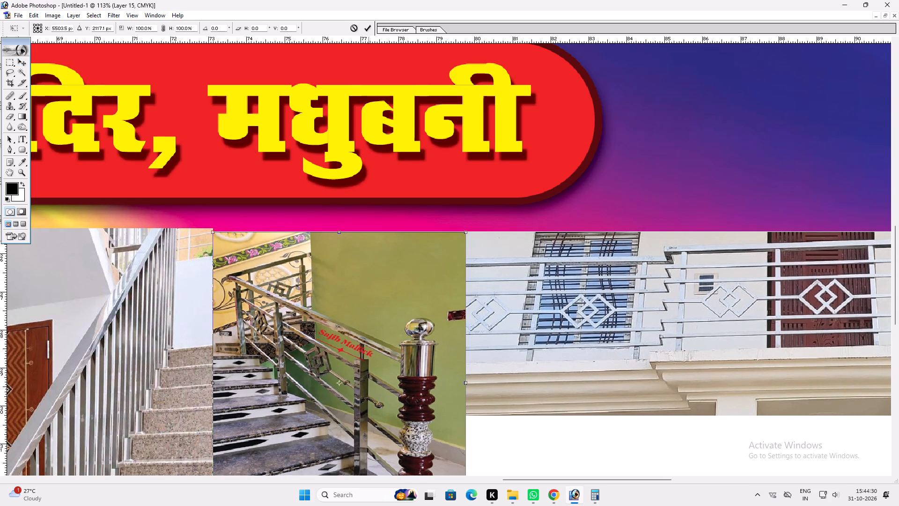
drag(368, 241, 374, 240)
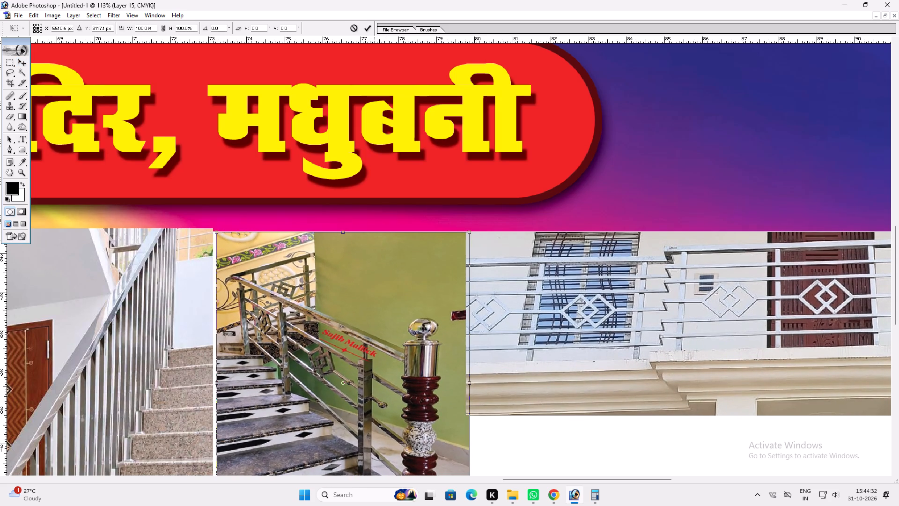
key(Return)
shift+click(374, 249)
Lower the top edge of the large staircase photo with the gold-ball post to match the small staircase photo's top edge.
ctrl+click(177, 277)
key(ctrl+t)
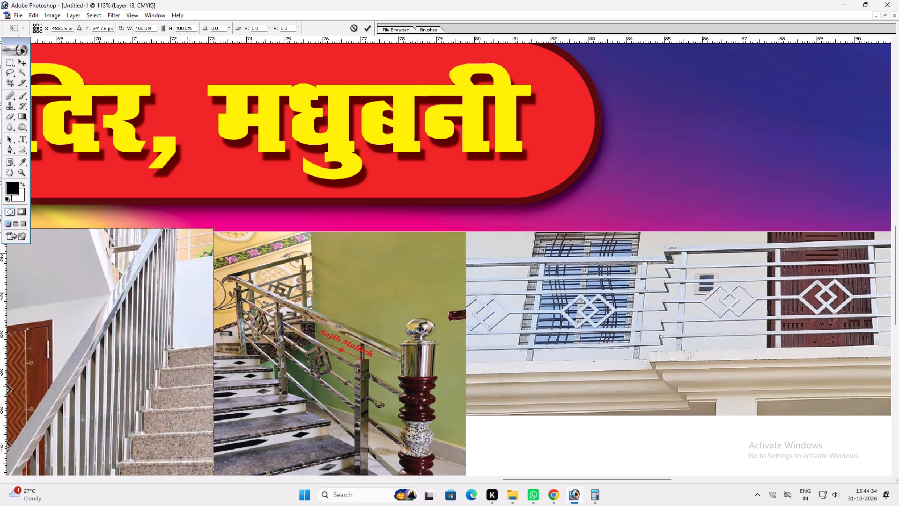
shift+click(187, 225)
key(shift+Return)
Select the balcony railing photo beside the small staircase photo in the photo row.
key(v)
key(v)
ctrl+double_click(609, 269)
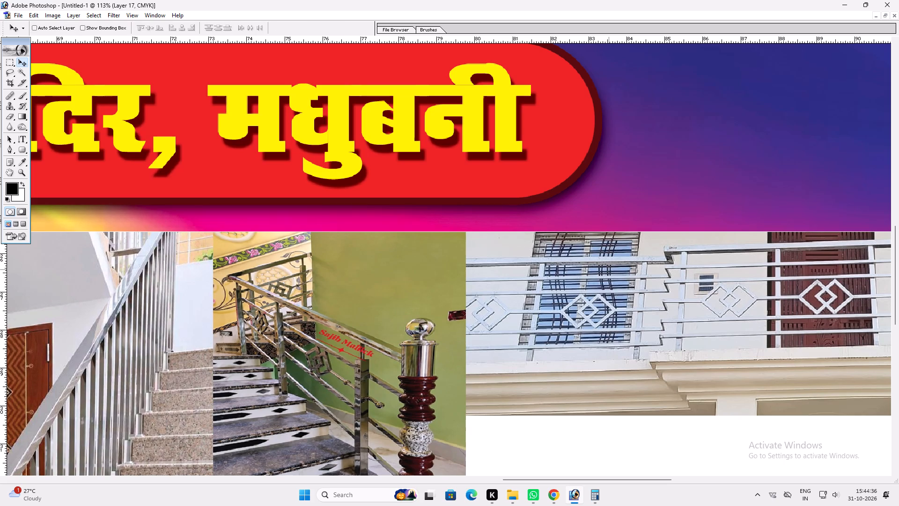
key(space)
key(space)
key(space)
key(space)
key(space)
key(space)
key(space)
key(space)
key(space)
key(space)
key(space)
key(space)
drag(551, 410, 538, 377)
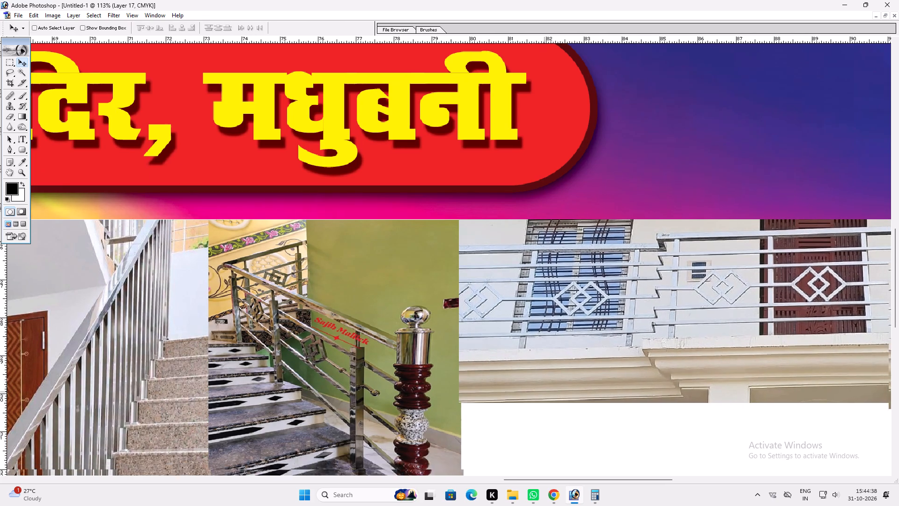
drag(538, 377, 508, 248)
key(ctrl+minus)
key(ctrl+minus)
key(ctrl+minus)
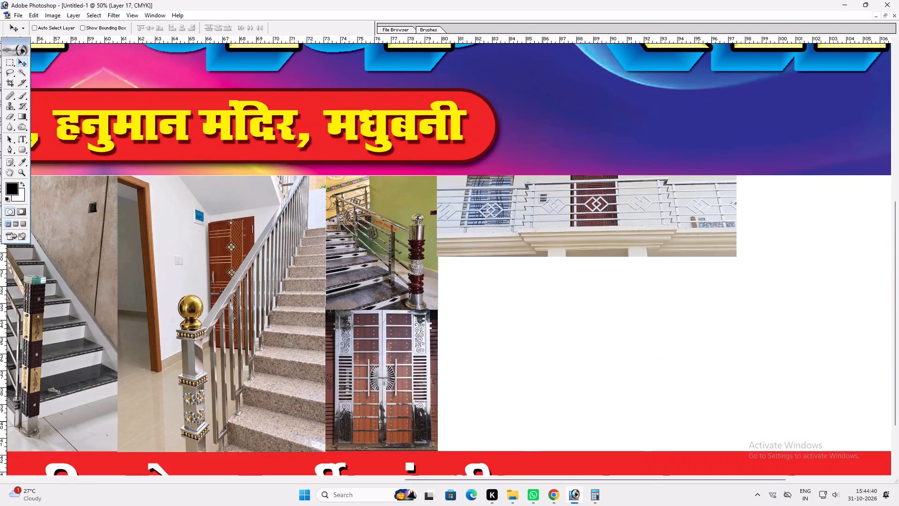
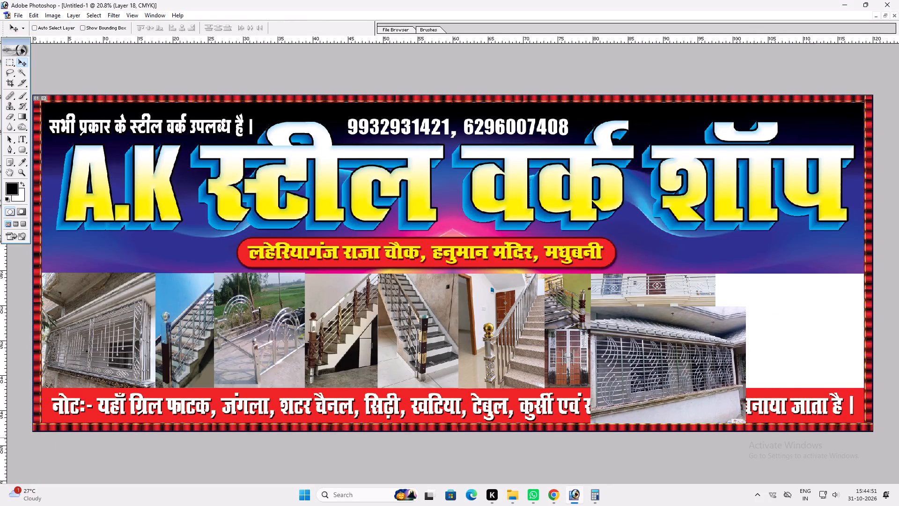
Scale the window grille photo below the balcony railing photo to about 80.3% width and 70.7% height, matching the balcony photo's width and ending at the red note strip.
key(ctrl+t)
shift+drag(746, 421, 707, 379)
shift+drag(705, 375, 720, 369)
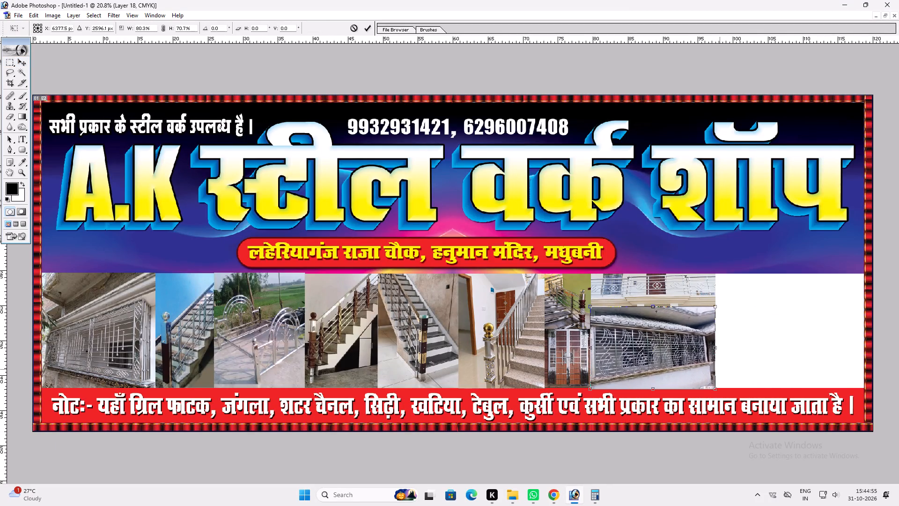
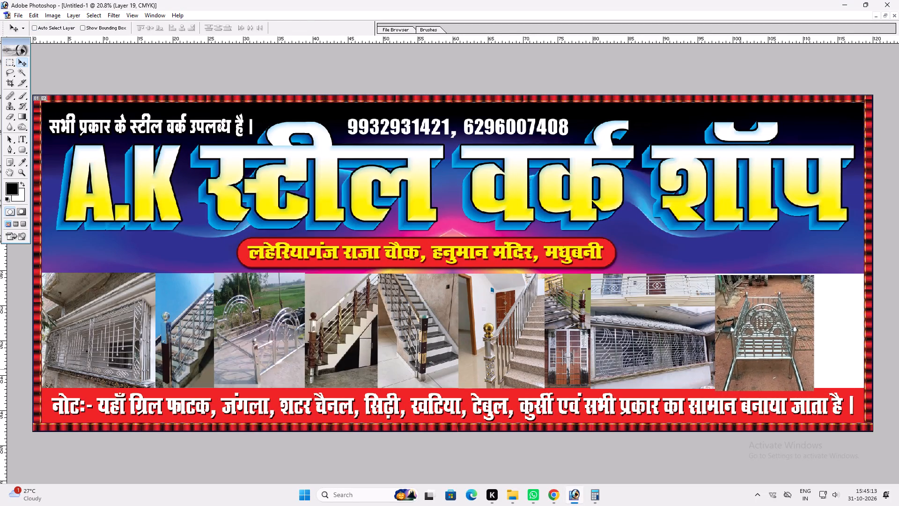
Scale the steel chair photo at the end of the product photo row proportionally to about 77.1% width and height.
drag(741, 369, 741, 369)
key(ctrl+t)
shift+drag(811, 389, 783, 354)
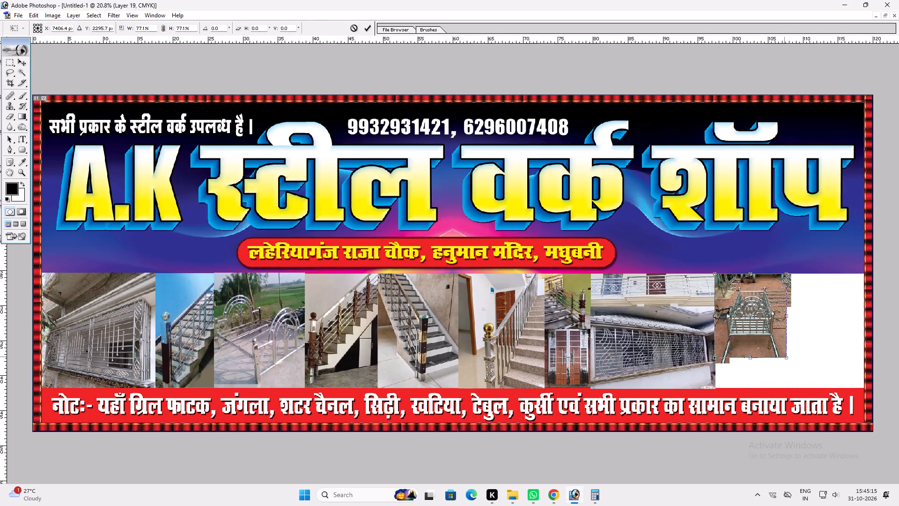
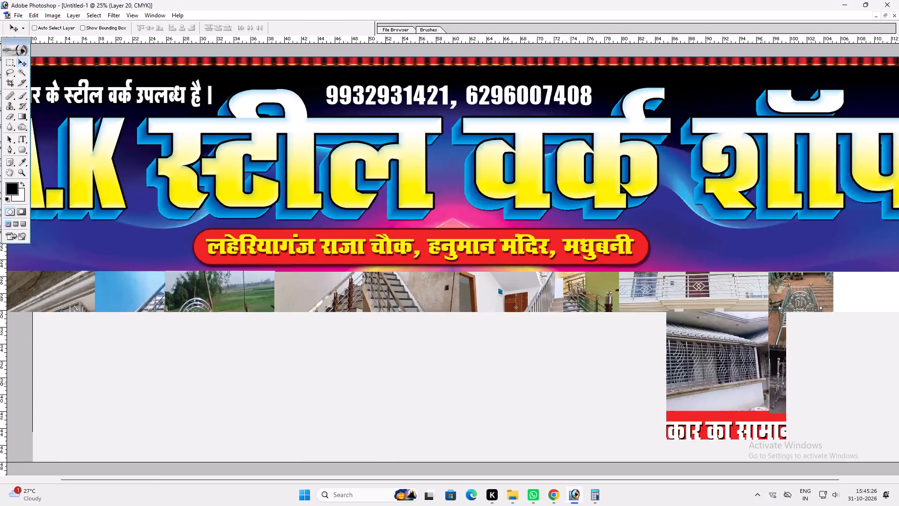
Scale down the upper steel chair photo on Layer 19 proportionally, keeping it against the balcony photo at the top of the photo row.
key(space)
key(space)
key(space)
key(space)
key(space)
key(space)
key(space)
key(space)
key(space)
key(space)
key(space)
key(space)
key(space)
key(space)
key(space)
key(space)
key(space)
key(space)
key(space)
key(space)
drag(762, 384, 427, 294)
right_click(696, 309)
drag(714, 315, 720, 317)
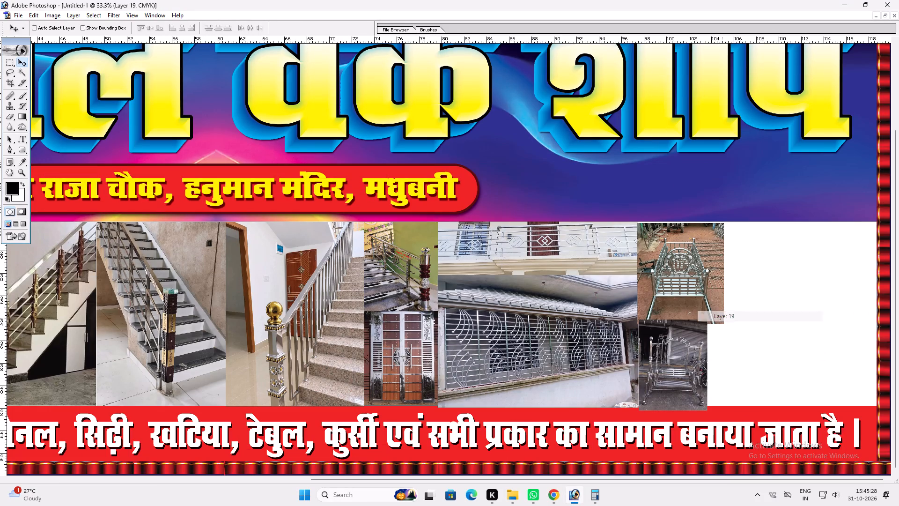
key(ctrl+t)
shift+drag(722, 324, 713, 314)
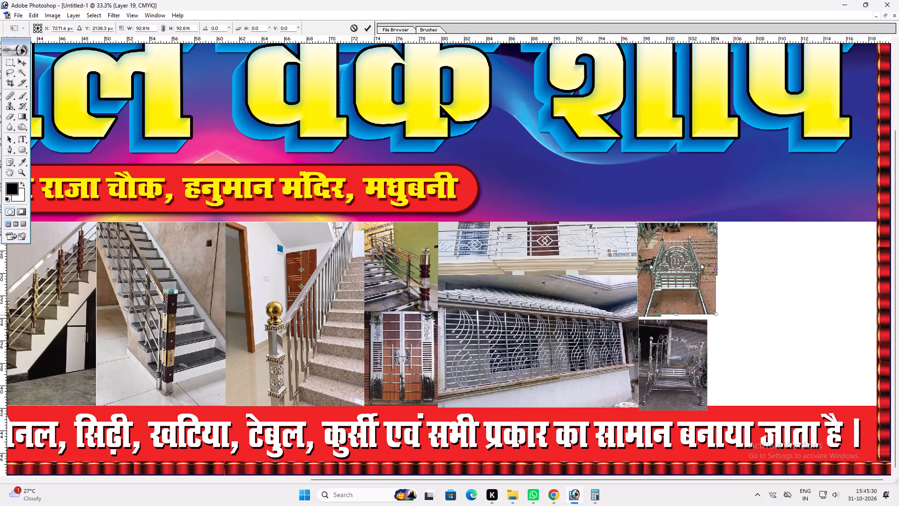
shift+drag(713, 314, 711, 310)
key(shift+Return)
Move the lower steel chair photo up so it sits directly beneath the upper chair photo.
ctrl+click(701, 326)
drag(692, 343, 690, 331)
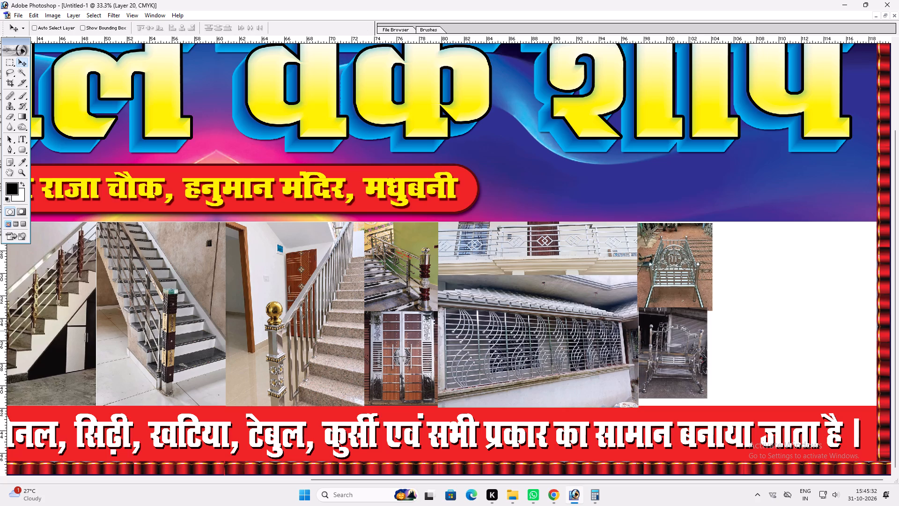
drag(690, 331, 690, 332)
Stretch the lower chair photo to about 111.3% width and 108.6% height, then about 102.5% width, matching the upper photo and reaching the note strip.
key(ctrl+t)
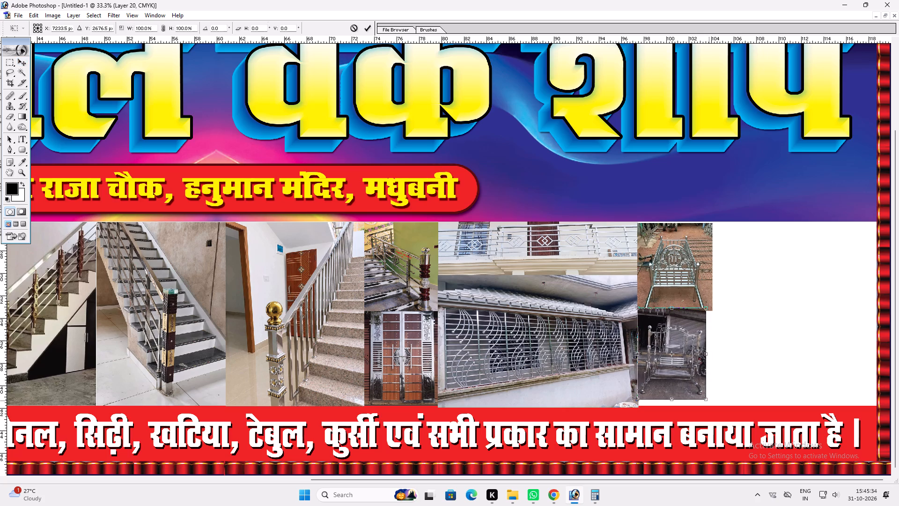
shift+drag(707, 399, 717, 403)
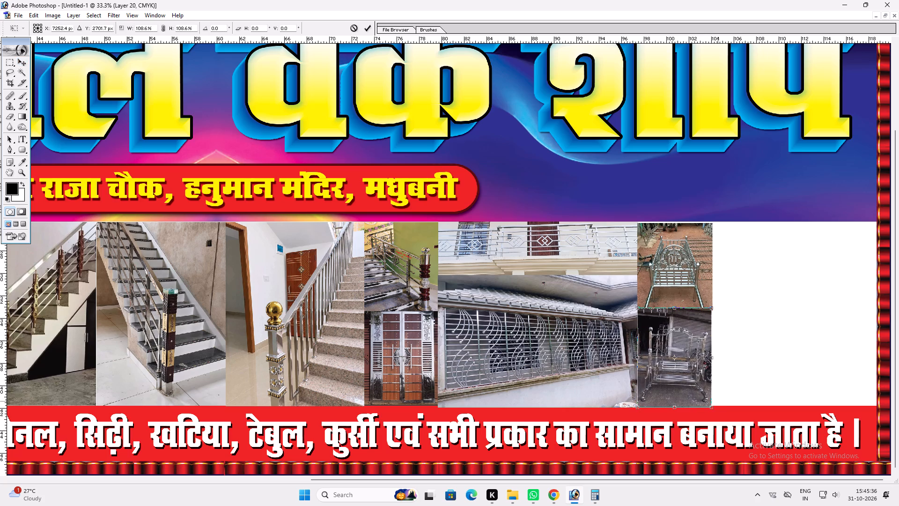
shift+click(714, 389)
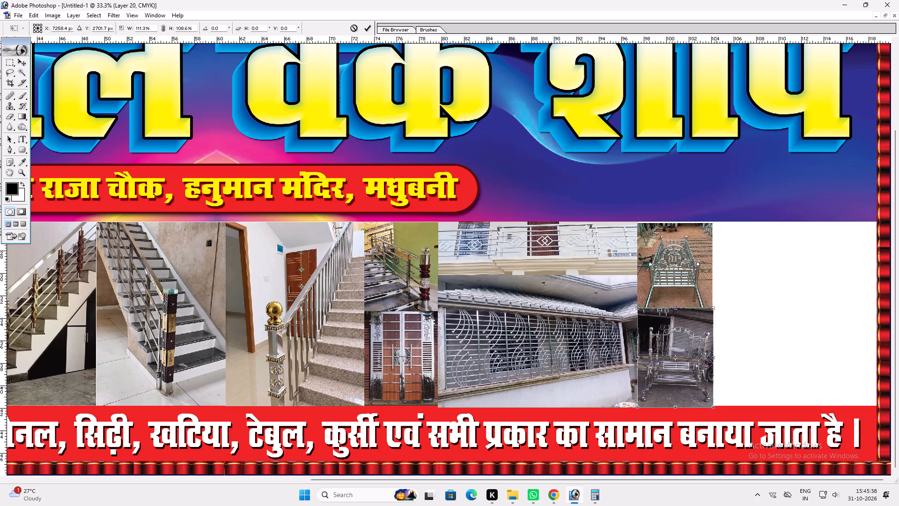
key(shift+Return)
key(v)
key(ctrl+t)
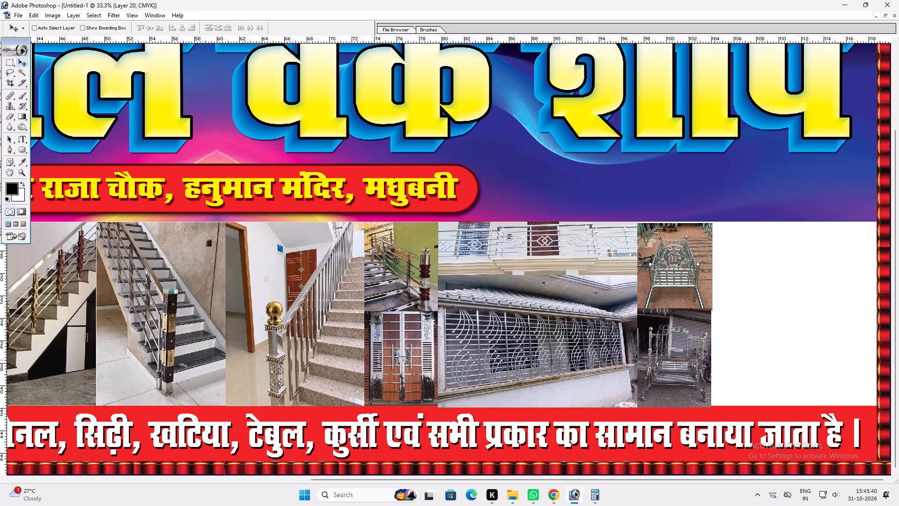
click(718, 348)
click(711, 347)
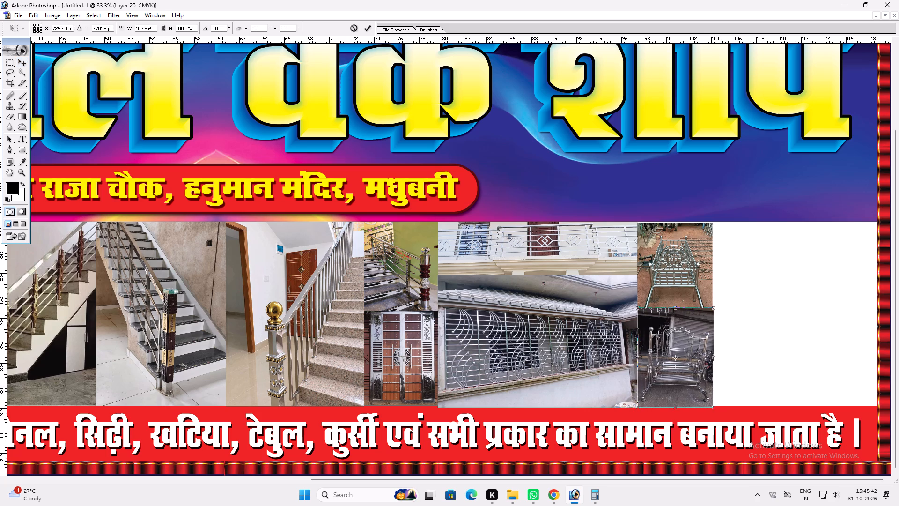
key(Return)
Link the two stacked chair photos and free-transform the pair to fit the space above the red note strip.
ctrl+shift+click(690, 290)
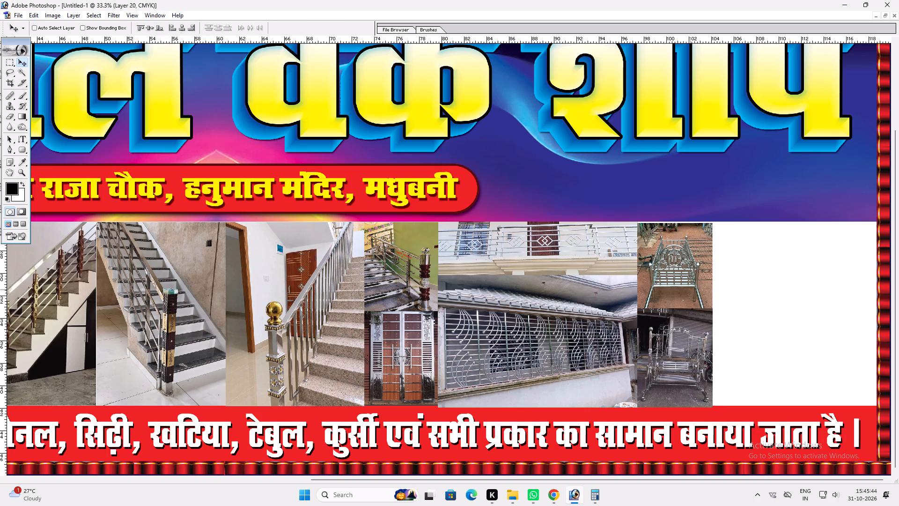
key(ctrl+t)
key(Return)
text(vv)
click(671, 313)
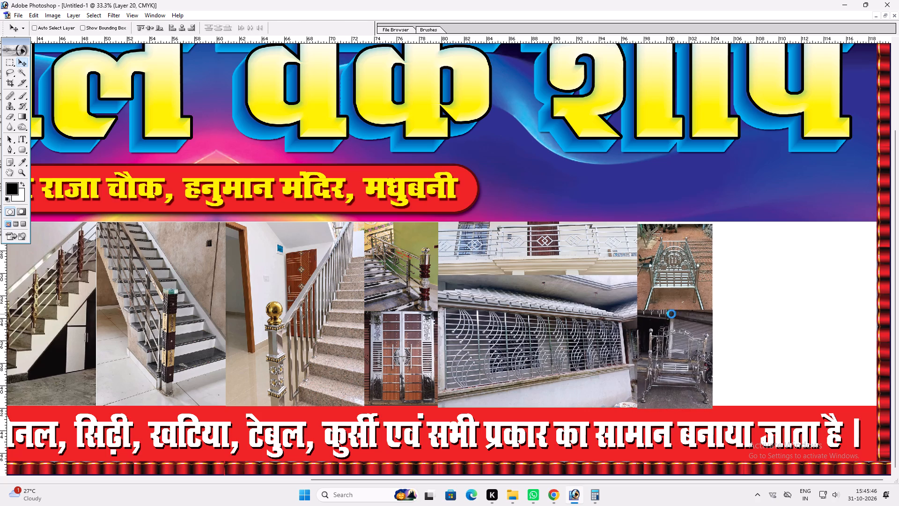
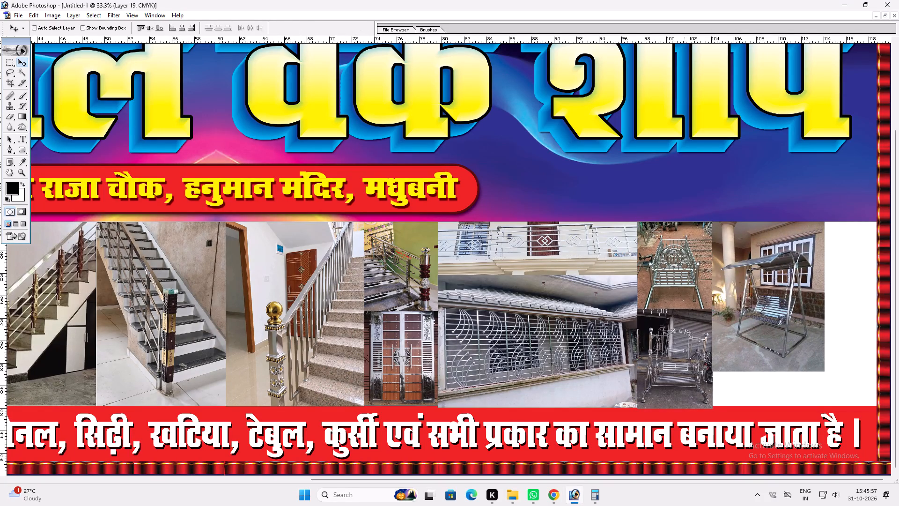
Nudge the linked pair of stacked chair photos up slightly toward the neighbouring balcony and grille photos' bottom edge.
key(Up)
key(Up)
Scale down the steel swing photo on Layer 21 proportionally to the upper chair photo's height, keeping it against that photo.
ctrl+click(735, 267)
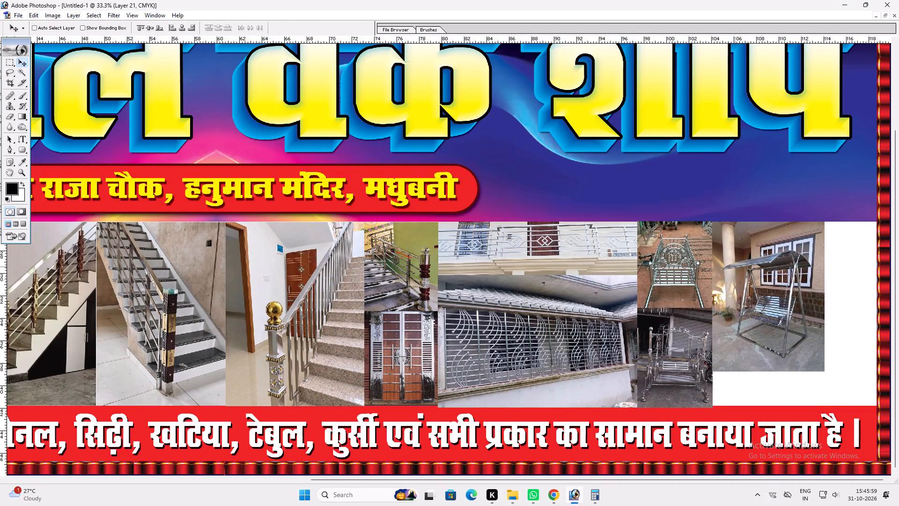
key(ctrl+t)
shift+drag(823, 370, 780, 299)
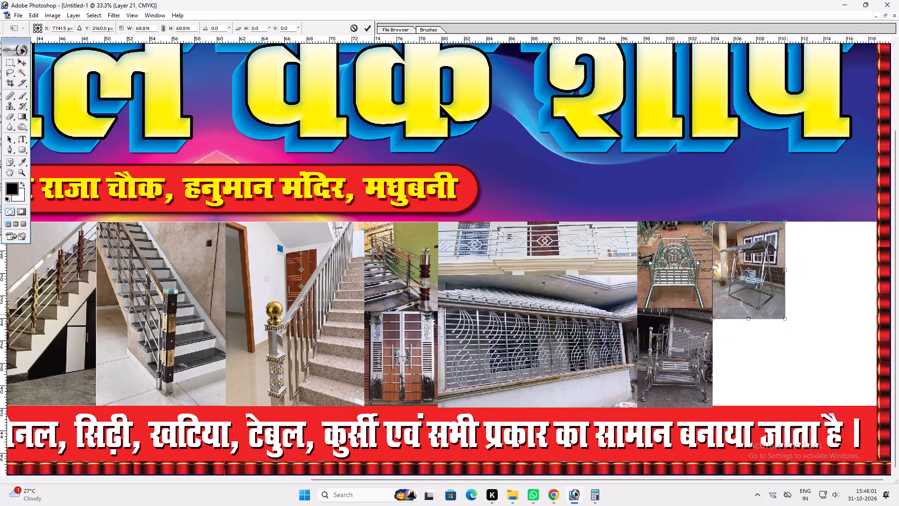
shift+drag(780, 299, 785, 299)
key(shift+Return)
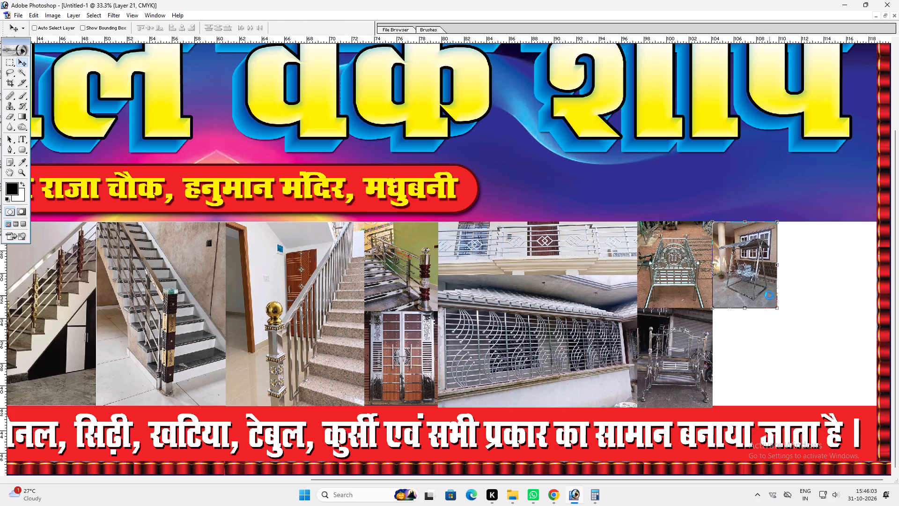
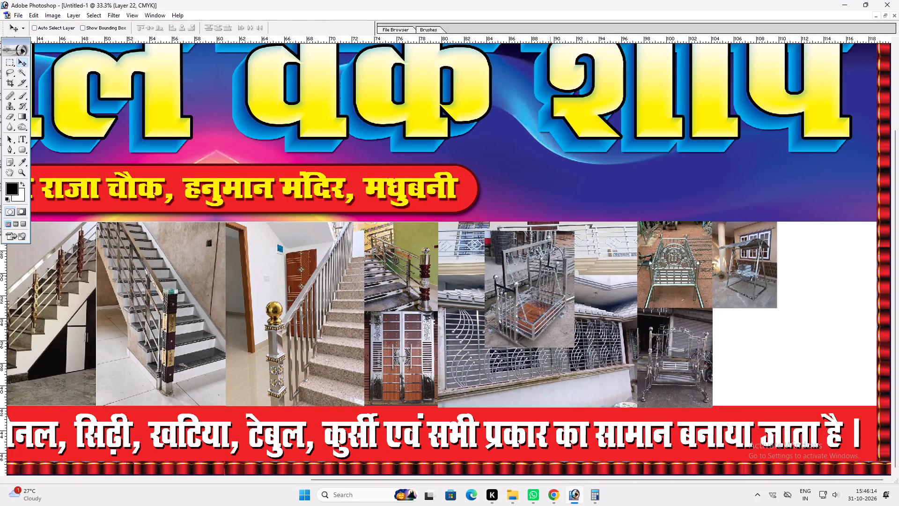
Place the Layer 22 swing-bench photo beside the lower chair photo, scaled to about 85% and narrowed to the upper swing photo's width.
click(549, 275)
drag(548, 275, 776, 352)
key(ctrl+t)
shift+drag(801, 424, 798, 396)
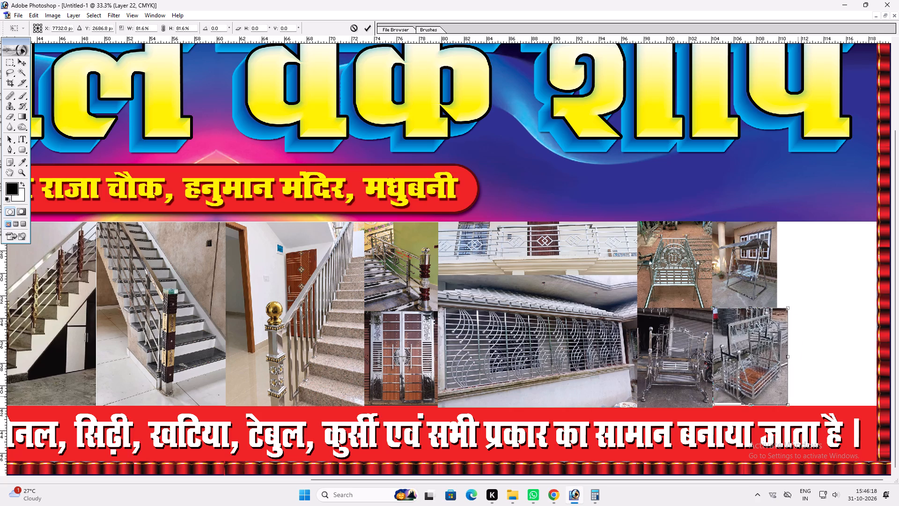
shift+drag(798, 396, 802, 396)
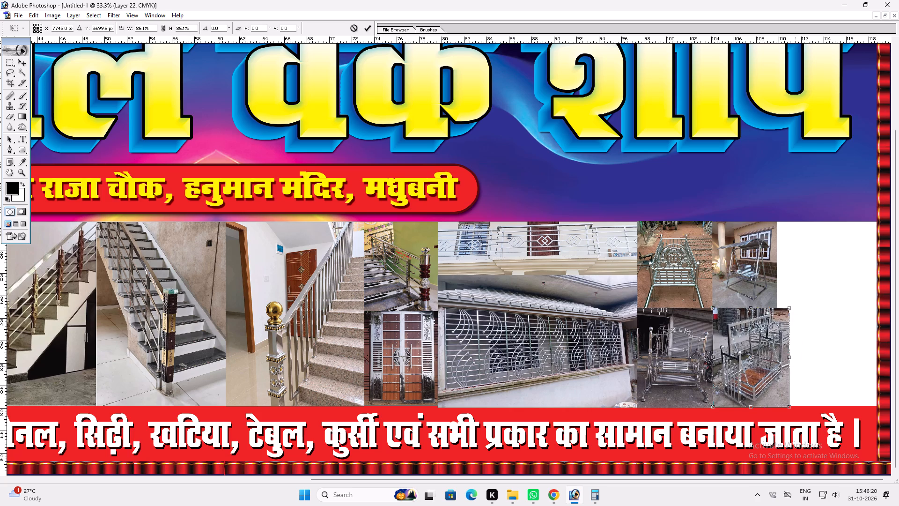
shift+drag(792, 367, 781, 367)
key(shift+Return)
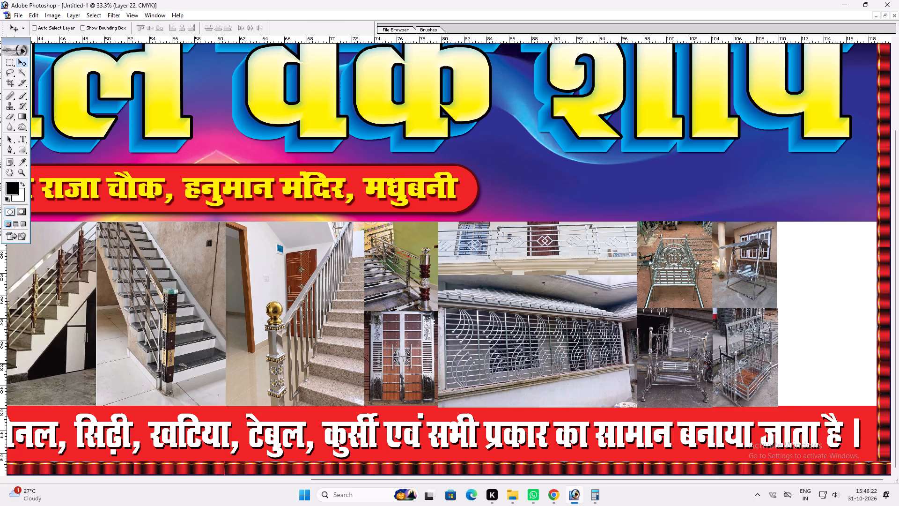
Link the lower chair photo with the swing-bench photo and shorten the pair slightly from the bottom to the red note strip's top edge.
key(v)
ctrl+shift+click(694, 384)
key(ctrl+t)
shift+drag(719, 405, 724, 404)
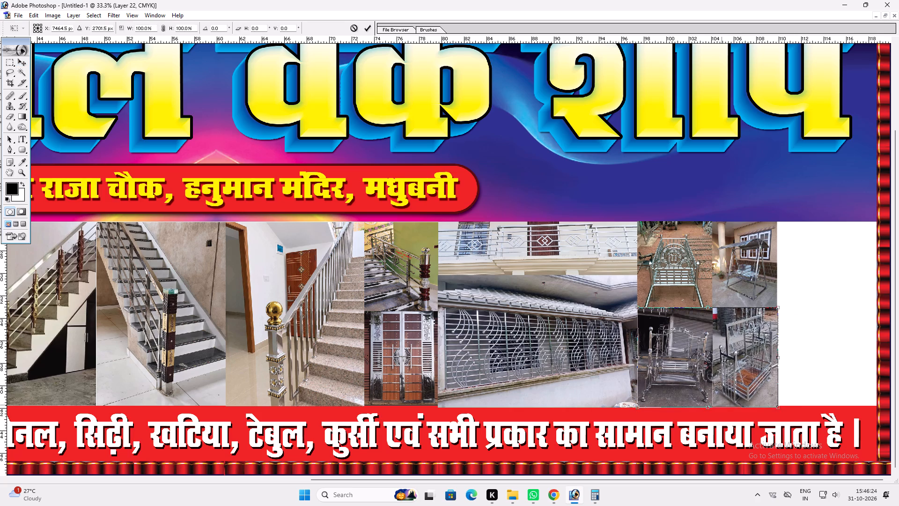
shift+drag(724, 404, 727, 403)
key(shift+Return)
key(v)
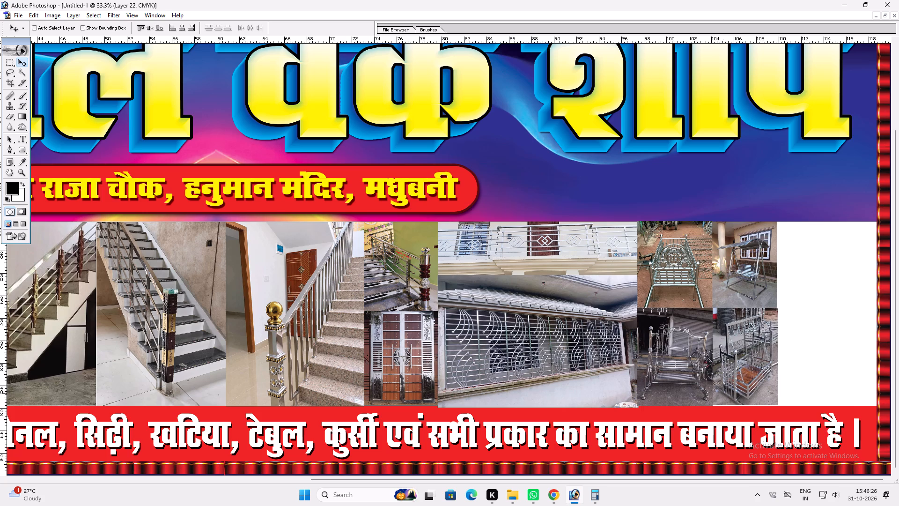
Unlink the swing-bench photo on Layer 22 from the lower chair photo and open it alone for Free Transform.
right_click(724, 390)
click(737, 395)
ctrl+shift+right_drag(735, 379, 744, 384)
ctrl+shift+click(744, 384)
key(ctrl+t)
key(Return)
key(v)
right_click(737, 387)
click(751, 393)
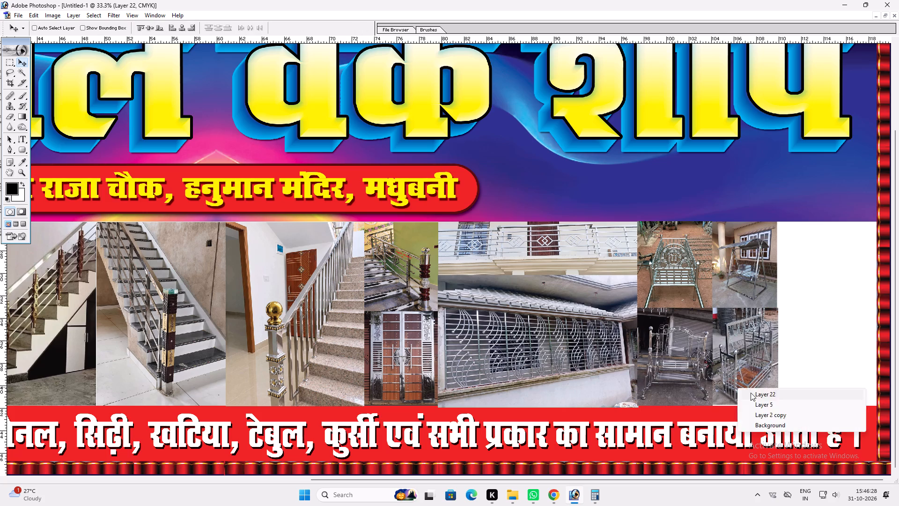
ctrl+shift+right_drag(741, 387, 747, 389)
ctrl+shift+drag(752, 391, 757, 393)
key(ctrl+t)
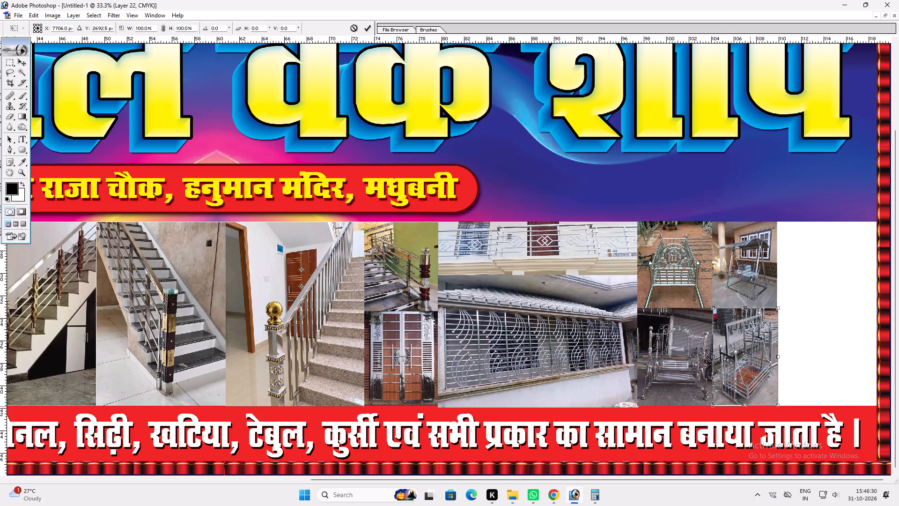
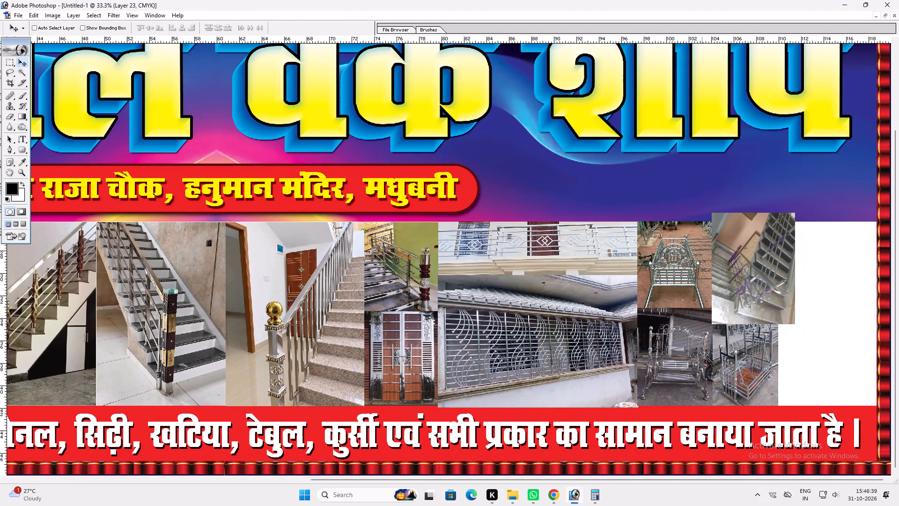
Place the Layer 23 staircase photo beside the upper swing photo, aligned with the photo row's top edge, and open it for Free Transform.
key(v)
drag(731, 241, 795, 251)
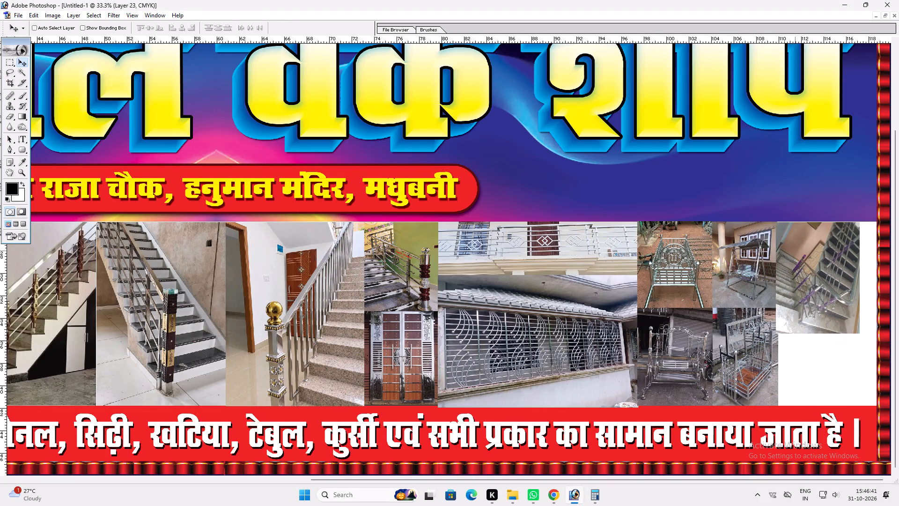
drag(795, 251, 795, 250)
key(ctrl+t)
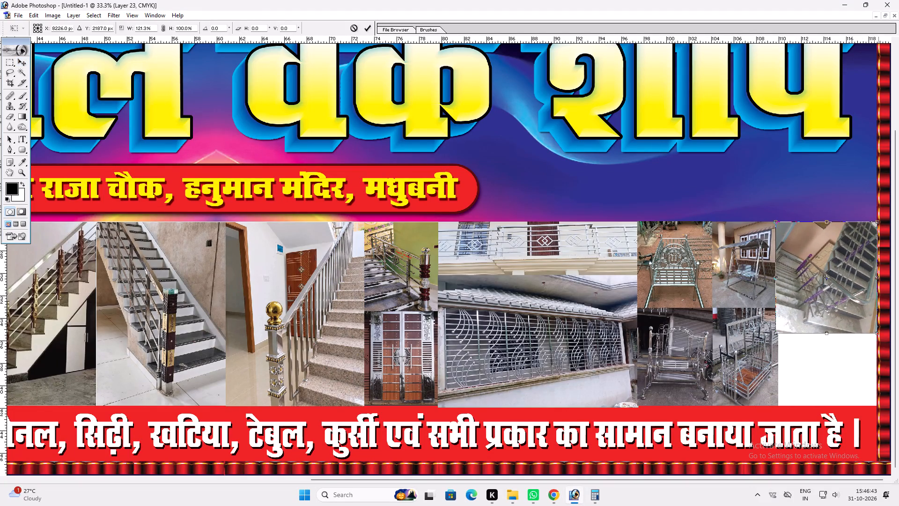
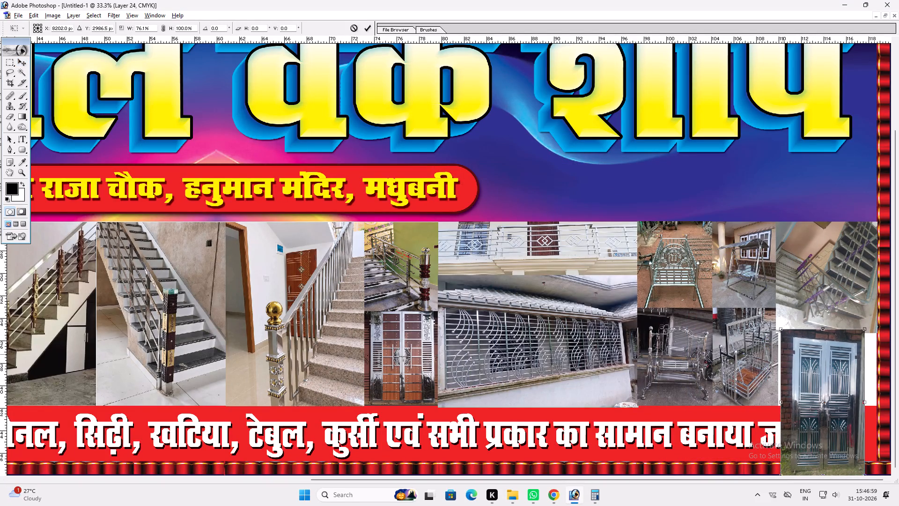
Undo the Layer 24 door photo's horizontal squeeze, then scale it proportionally to about 56% and place it beneath the last staircase photo.
key(ctrl+z)
alt+shift+drag(771, 335, 775, 340)
key(ctrl+z)
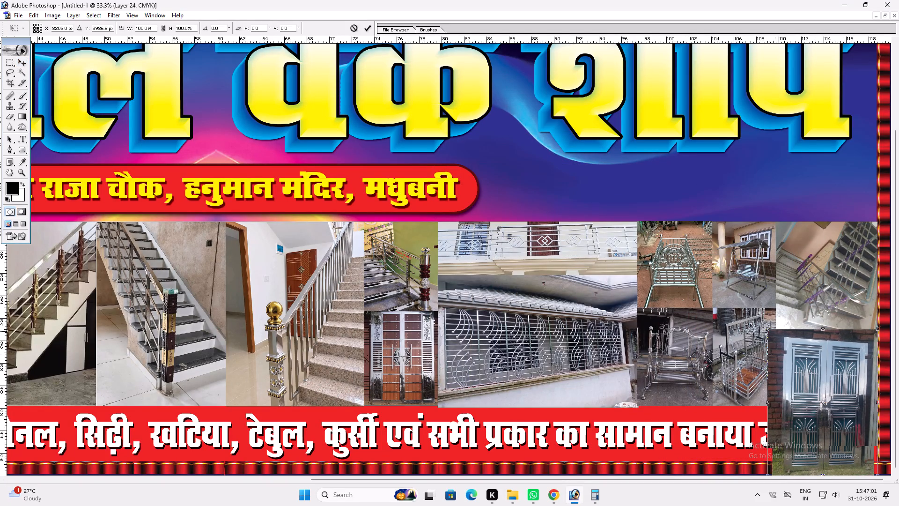
alt+shift+drag(770, 330, 795, 361)
key(alt+shift+Return)
key(v)
drag(819, 391, 808, 365)
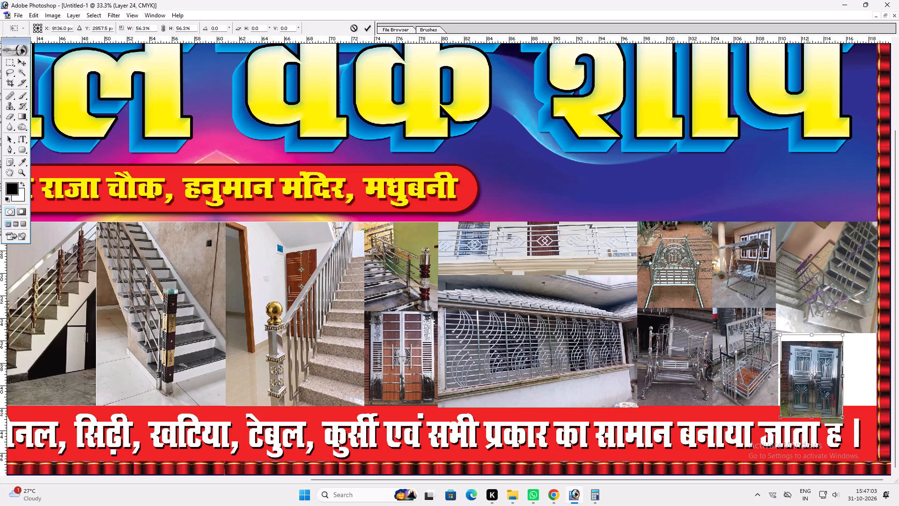
drag(808, 365, 806, 362)
key(Return)
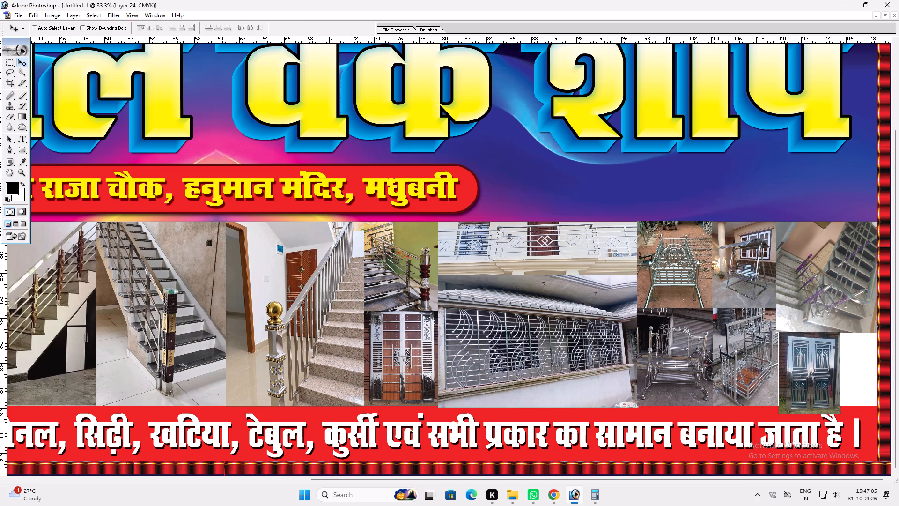
Scale the door photo proportionally to about 89% so its bottom edge meets the top of the red note strip.
key(ctrl+t)
shift+drag(839, 411, 833, 402)
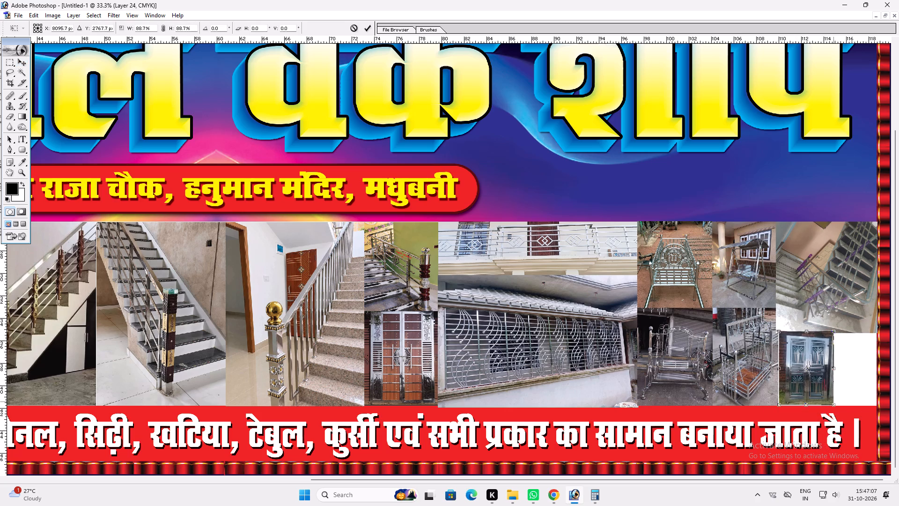
shift+drag(833, 402, 834, 402)
key(shift+Return)
Shrink the door photo slightly from its upper corner and nudge it up and left against the staircase and lower swing photos.
key(ctrl+t)
shift+drag(834, 334, 828, 335)
key(shift+Return)
key(v)
key(ctrl+t)
ctrl+click(797, 335)
key(shift+Return)
key(v)
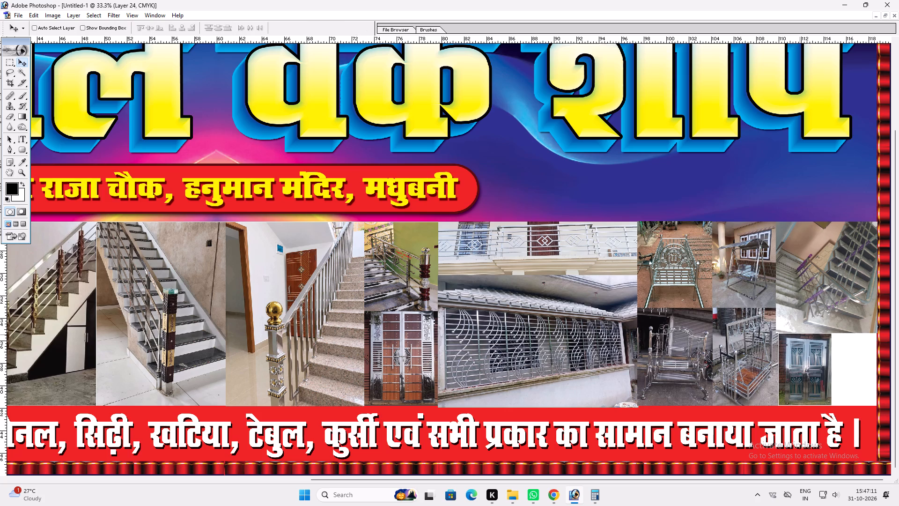
key(Up)
key(Up)
key(Left)
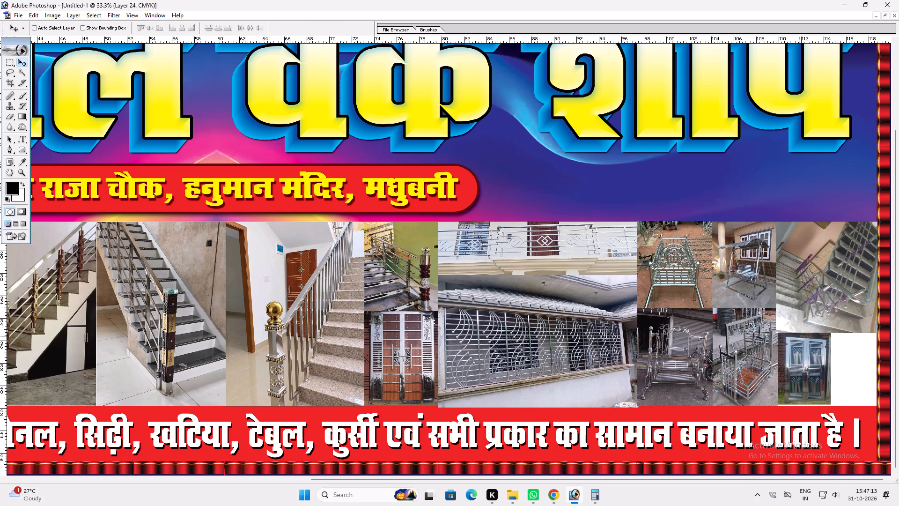
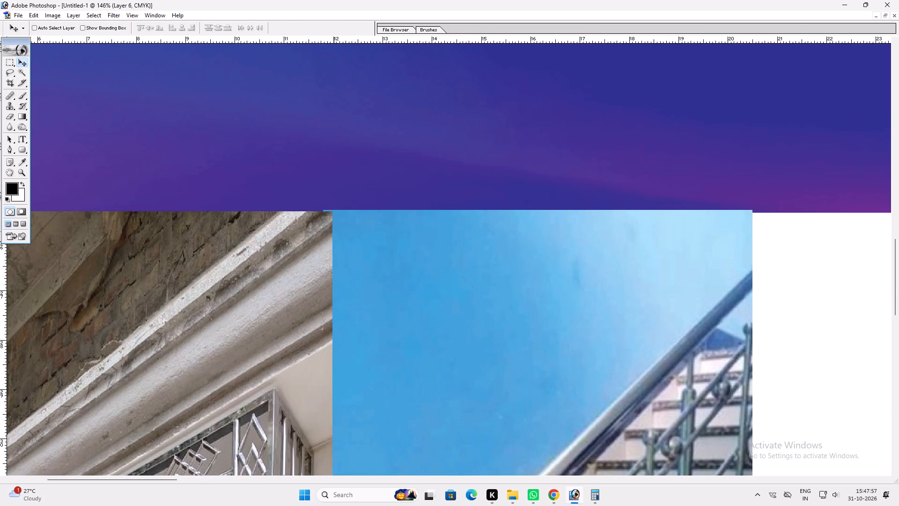
Lower the upper edge of the blue-walled staircase photo to line up with the adjacent grill photo's upper edge.
ctrl+click(343, 231)
key(ctrl+t)
key(Return)
key(v)
right_click(366, 238)
drag(379, 241, 391, 244)
key(ctrl+t)
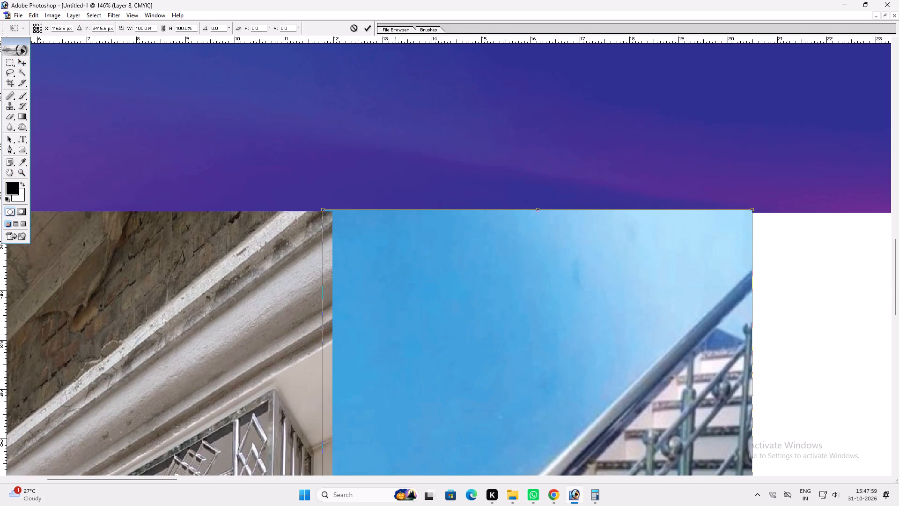
shift+click(386, 205)
key(Return)
key(v)
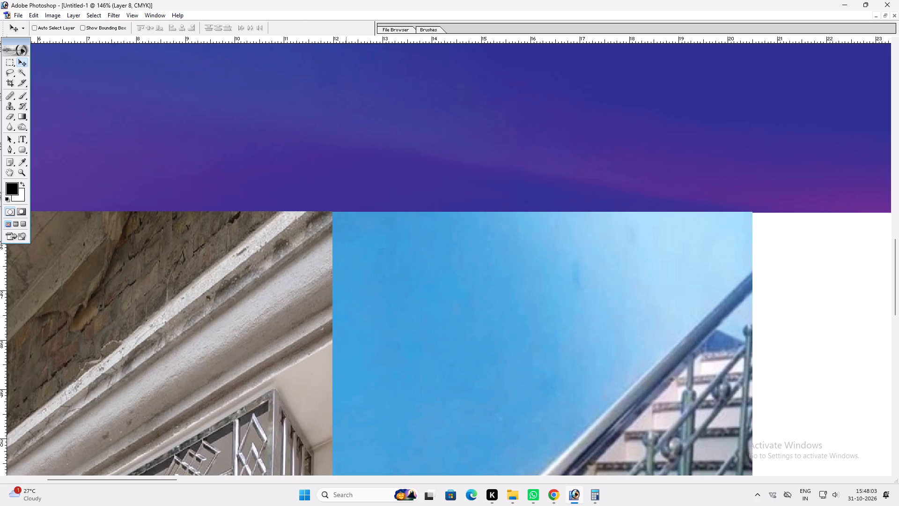
Reduce the outdoor arched railing photo's height to 98.8% from its upper edge.
key(space)
key(space)
key(space)
key(space)
key(space)
key(space)
key(space)
key(space)
key(space)
key(space)
key(space)
key(space)
key(space)
key(space)
drag(787, 305, 538, 263)
right_drag(539, 274, 551, 274)
drag(562, 276, 577, 280)
key(v)
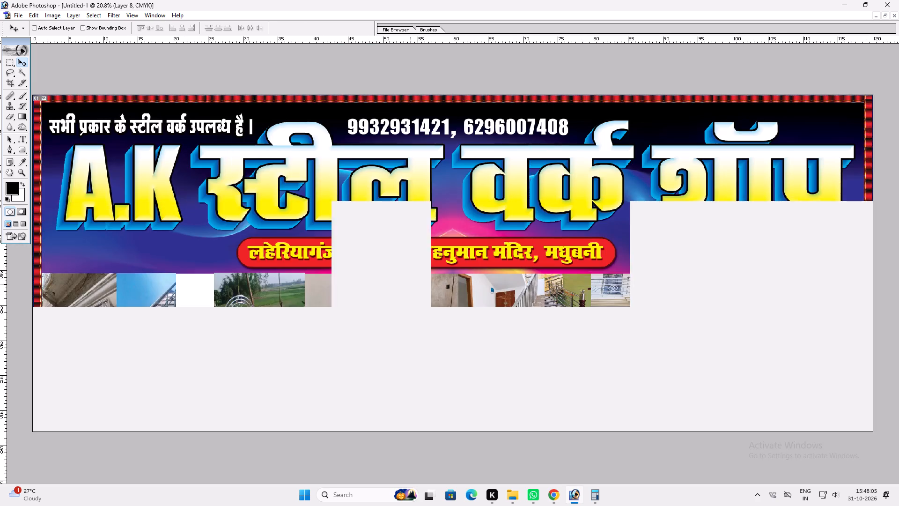
key(ctrl+plus)
key(space)
key(space)
key(space)
key(space)
key(space)
drag(372, 290, 400, 248)
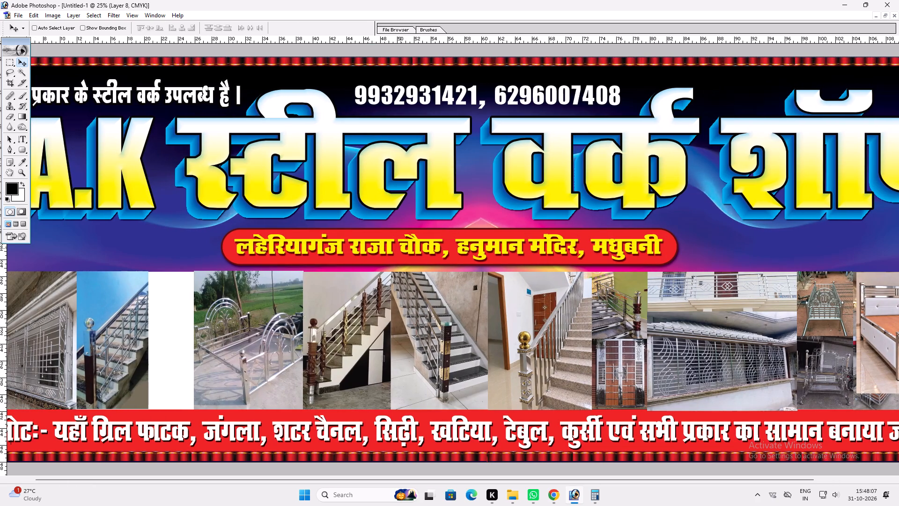
key(space)
key(space)
key(space)
key(space)
right_drag(406, 334, 420, 337)
click(424, 338)
click(421, 341)
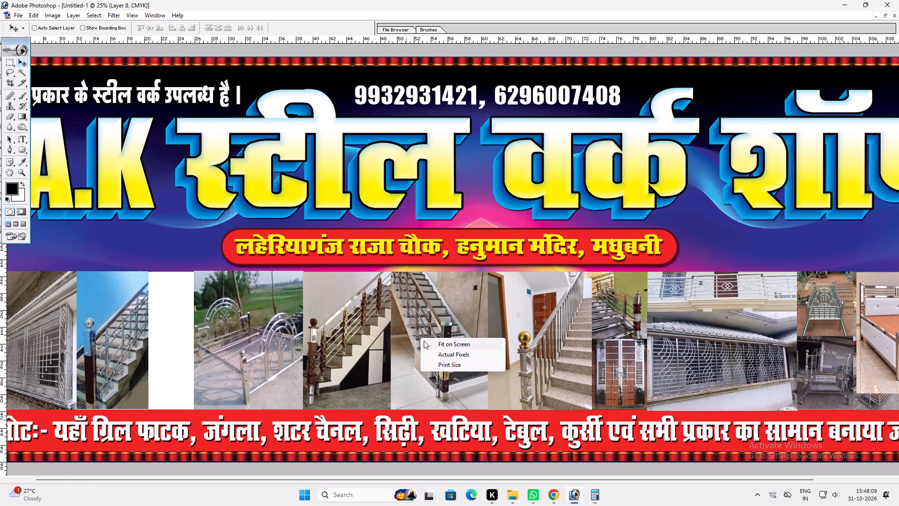
key(v)
ctrl+click(257, 315)
drag(257, 315, 268, 316)
key(ctrl+z)
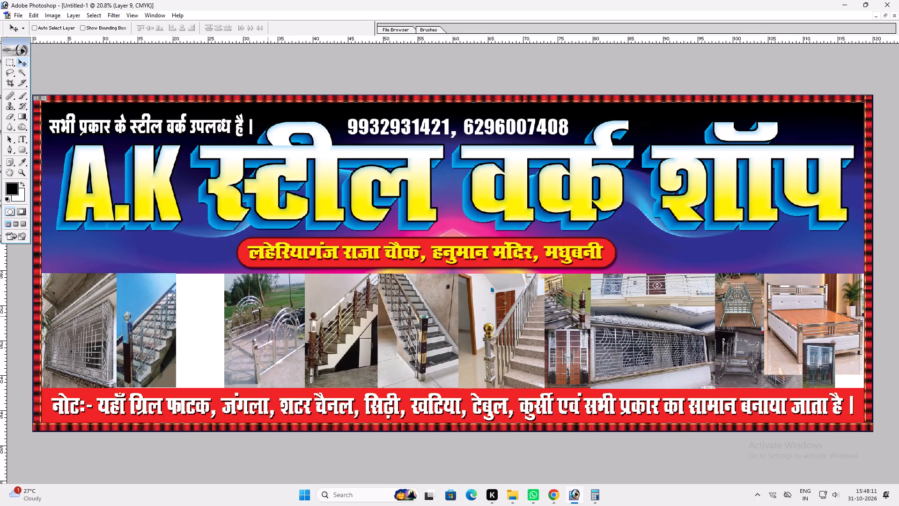
key(ctrl+t)
shift+click(273, 272)
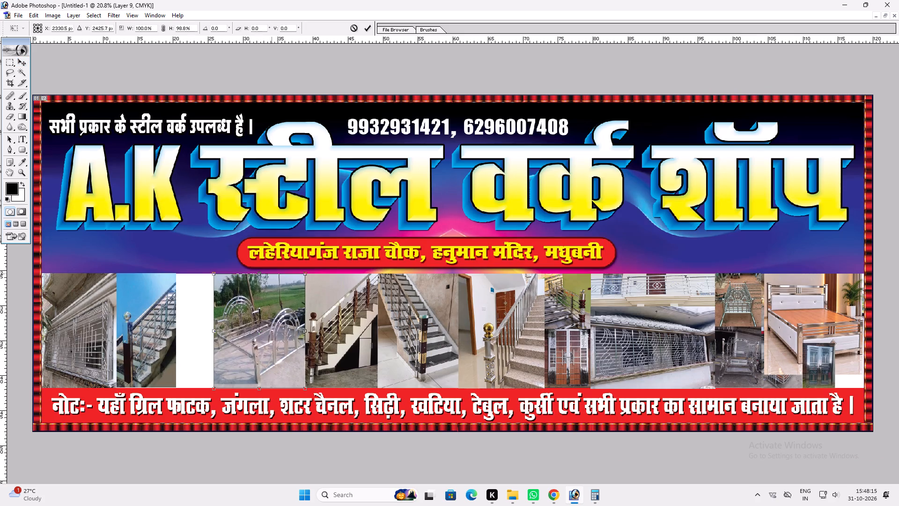
key(Return)
key(v)
Link the three large staircase photos, the small staircase photo and the brown door photo to the outdoor arched railing photo.
ctrl+shift+click(347, 298)
drag(342, 299, 349, 299)
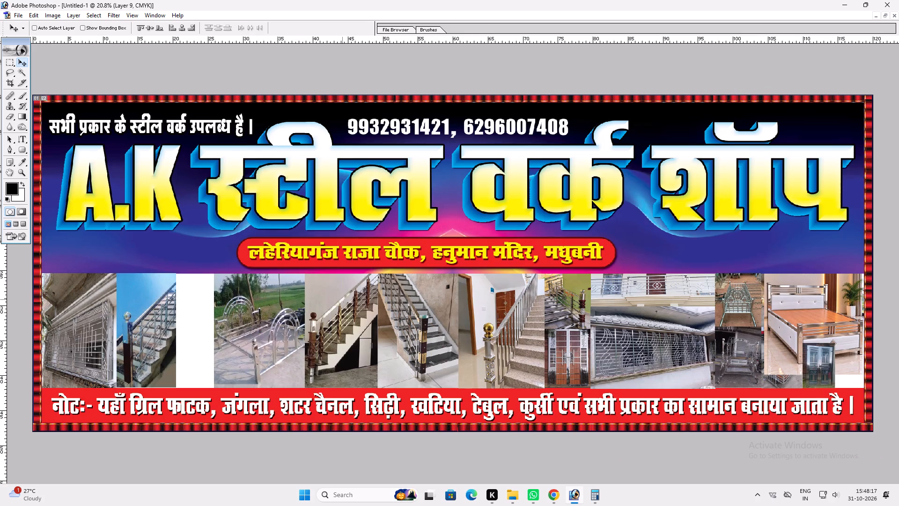
drag(349, 299, 349, 299)
key(ctrl+z)
ctrl+shift+click(388, 306)
drag(388, 306, 406, 309)
key(ctrl+z)
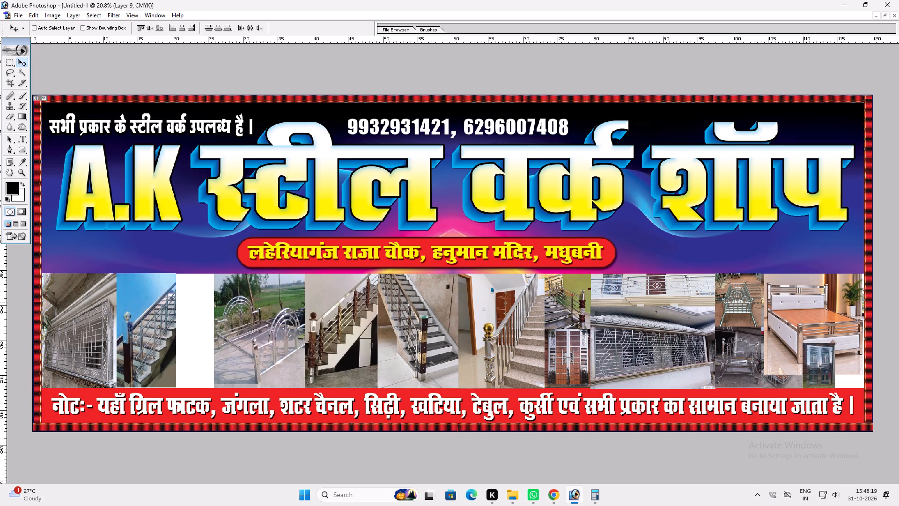
ctrl+shift+click(467, 298)
drag(467, 298, 487, 307)
key(ctrl+z)
ctrl+shift+click(550, 301)
drag(550, 301, 560, 303)
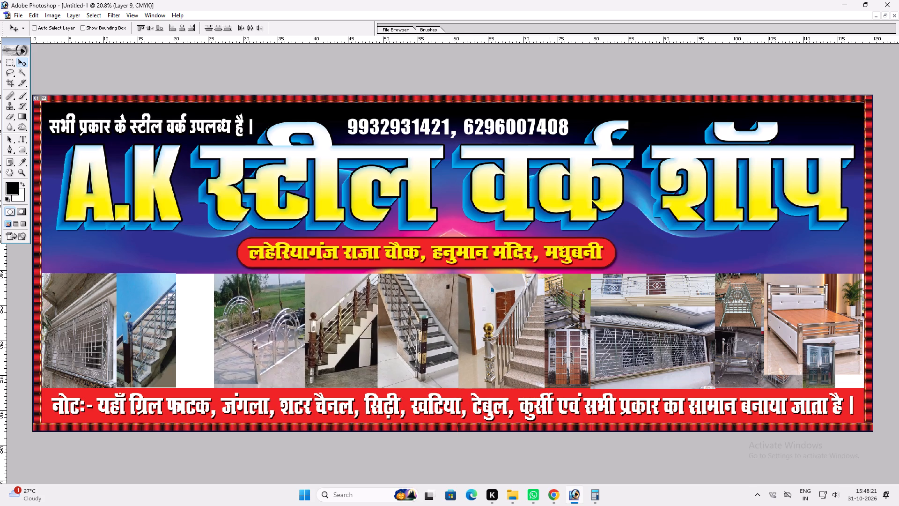
drag(560, 303, 561, 303)
key(ctrl+z)
ctrl+shift+click(563, 341)
Squeeze the linked railing, staircase and door photos horizontally toward the balcony photos, widening the gap after the blue-walled staircase.
key(ctrl+t)
shift+drag(210, 316, 226, 316)
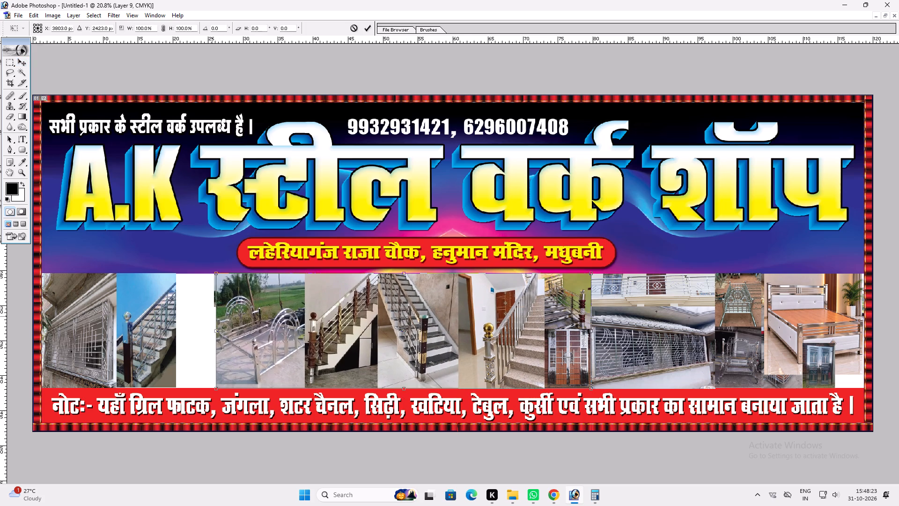
shift+drag(226, 316, 256, 315)
key(shift+Return)
key(v)
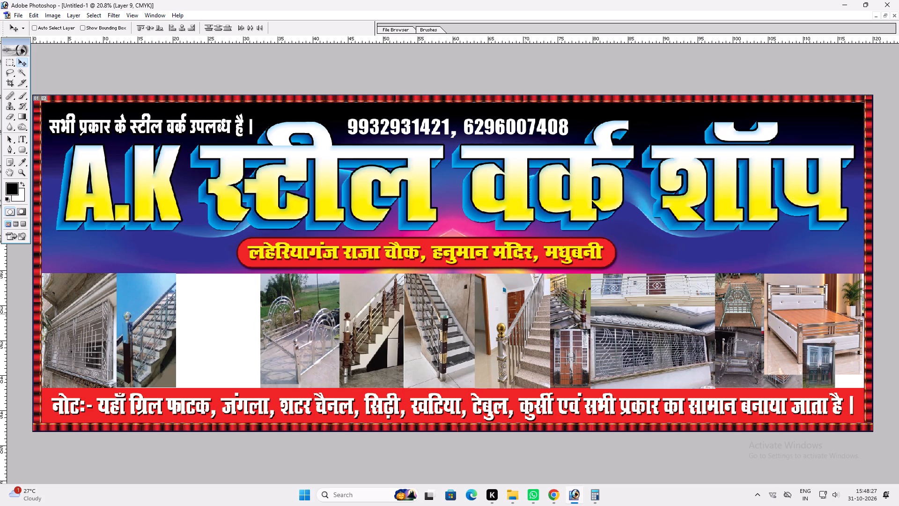
Link the balcony photo with the large window grill photo below it and squeeze both horizontally toward the green chair photos.
ctrl+click(617, 321)
drag(617, 320, 630, 321)
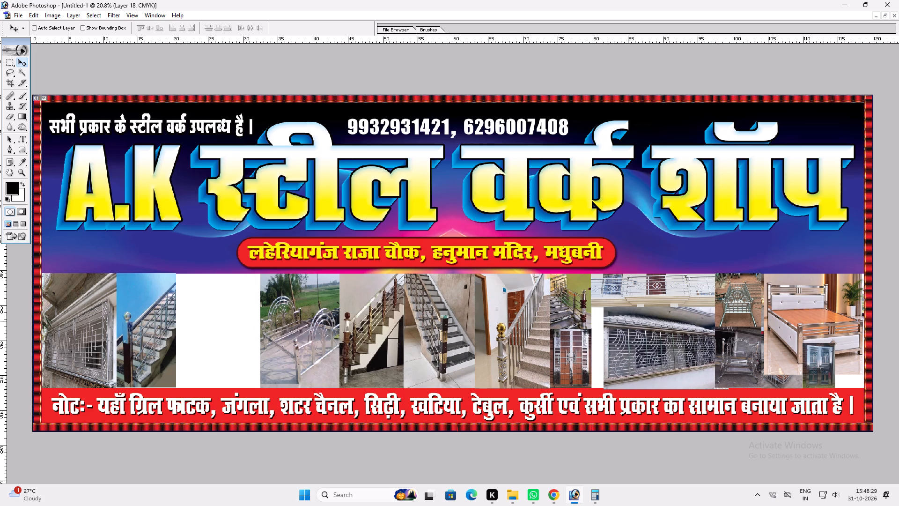
key(ctrl+z)
ctrl+shift+click(613, 297)
key(ctrl+t)
shift+drag(590, 309, 602, 307)
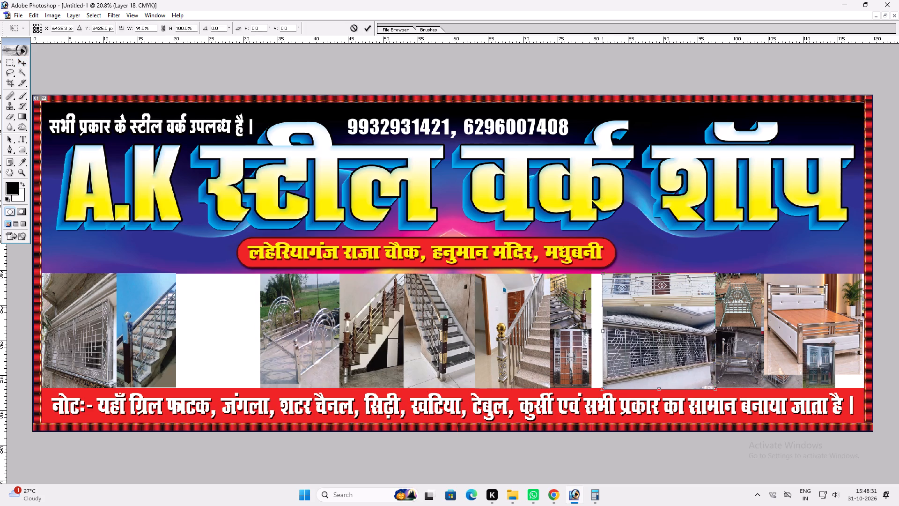
shift+drag(602, 307, 604, 306)
key(shift+Return)
key(v)
Move the linked railing, staircase and door photos against the narrowed balcony and window grill photos.
ctrl+click(583, 314)
shift+drag(574, 314, 584, 313)
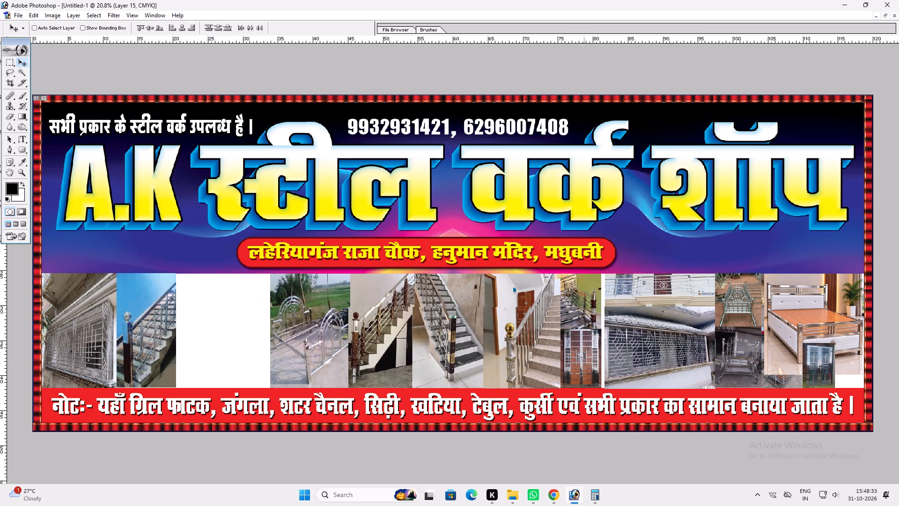
shift+drag(584, 313, 588, 313)
key(v)
Move the steel bed photo into the gap between the blue-walled staircase and the outdoor arched railing photos.
ctrl+click(832, 347)
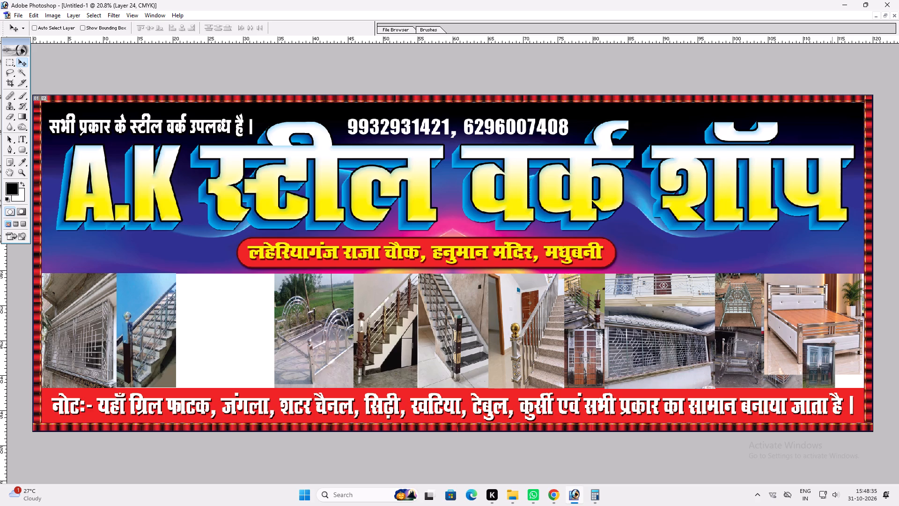
click(818, 317)
ctrl+drag(814, 317, 226, 318)
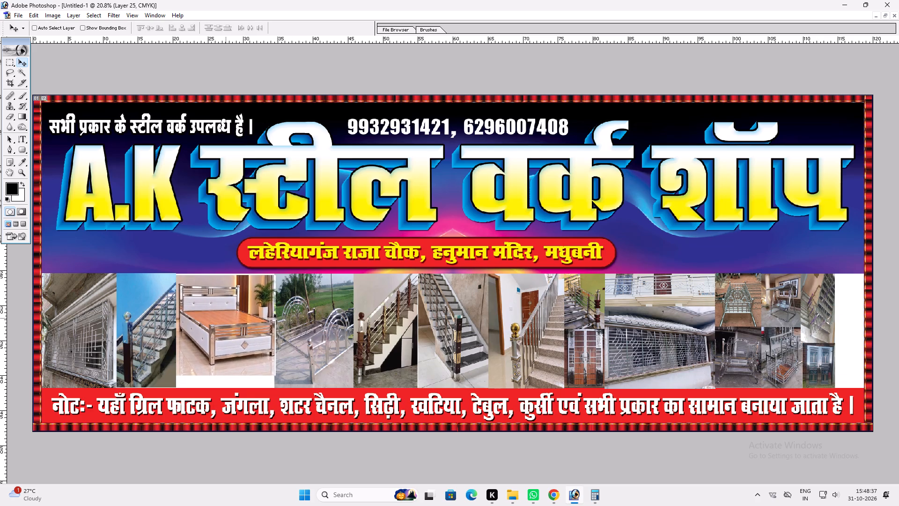
ctrl+drag(226, 318, 225, 316)
Stretch the steel bed photo's height to 114.0% so its lower edge reaches the red note strip.
key(ctrl+t)
shift+drag(254, 374, 251, 387)
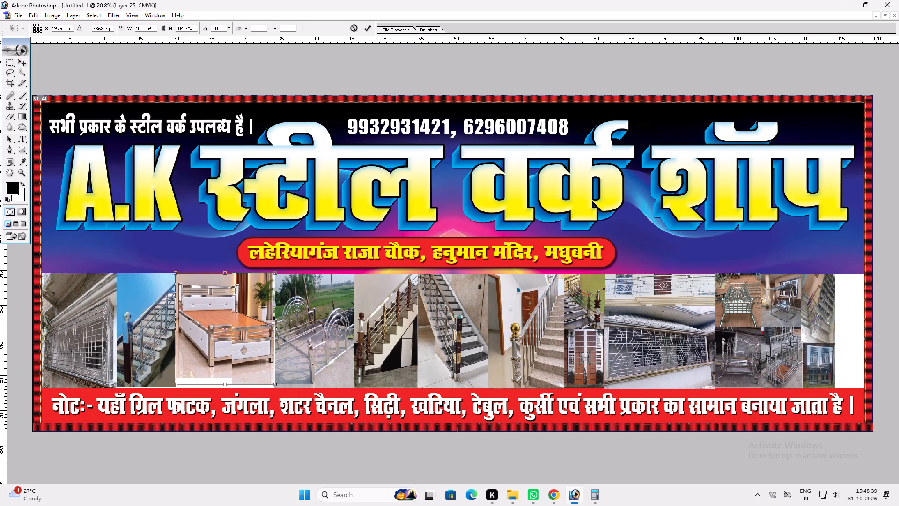
shift+drag(251, 387, 251, 388)
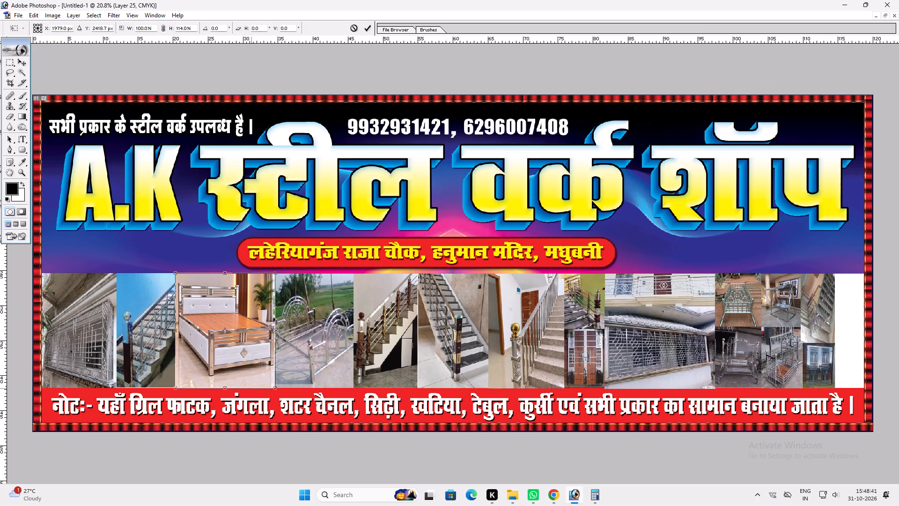
key(Return)
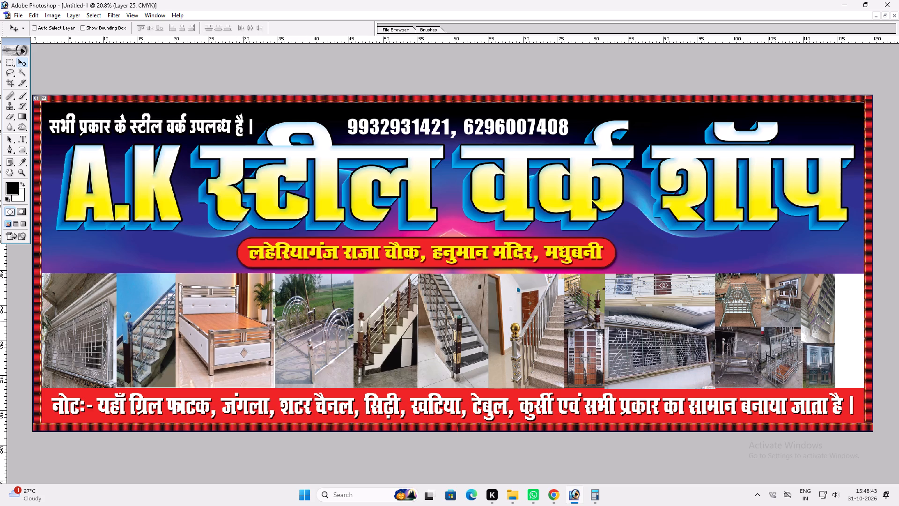
Reduce the steel bed photo's height to 99.2% from its upper edge to align with the neighbouring photos.
key(ctrl+t)
shift+click(244, 272)
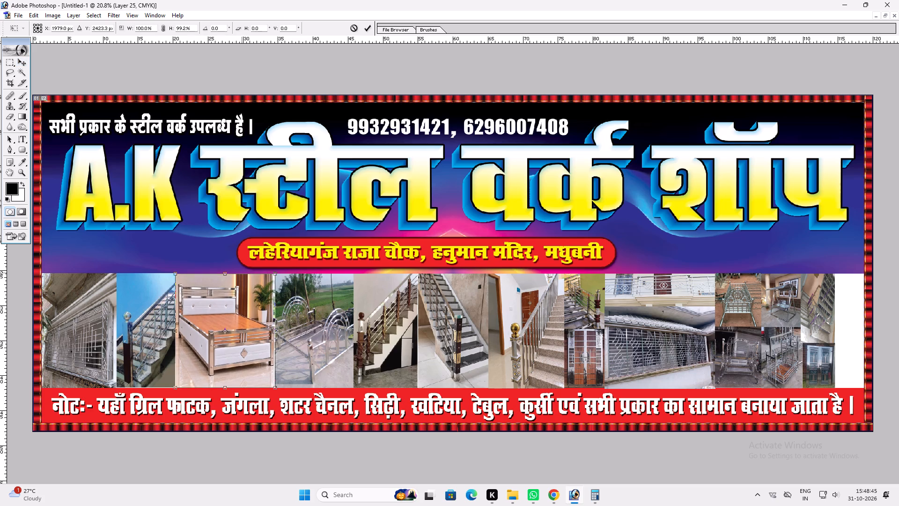
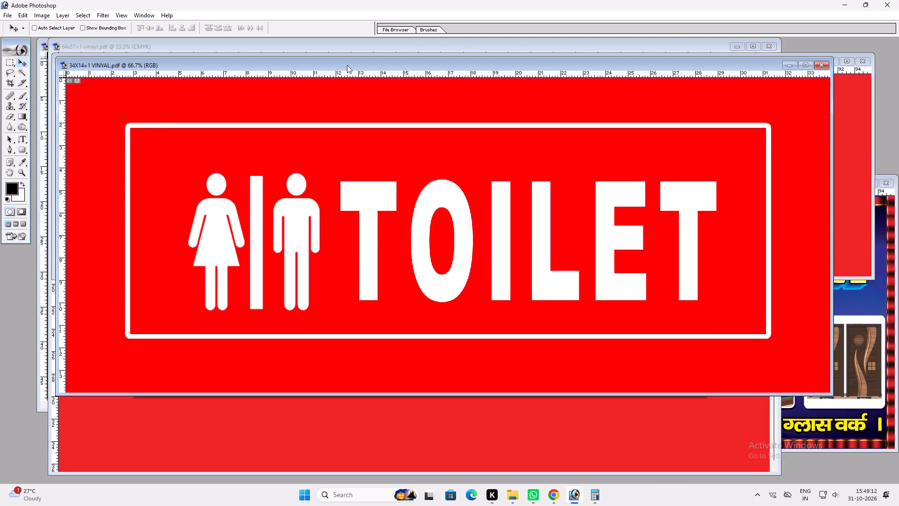
Convert the 34X14=1 VINYAL toilet sign to CMYK colour mode.
double_click(347, 65)
key(ctrl+0)
key(alt+i)
key(alt+m)
key(alt+c)
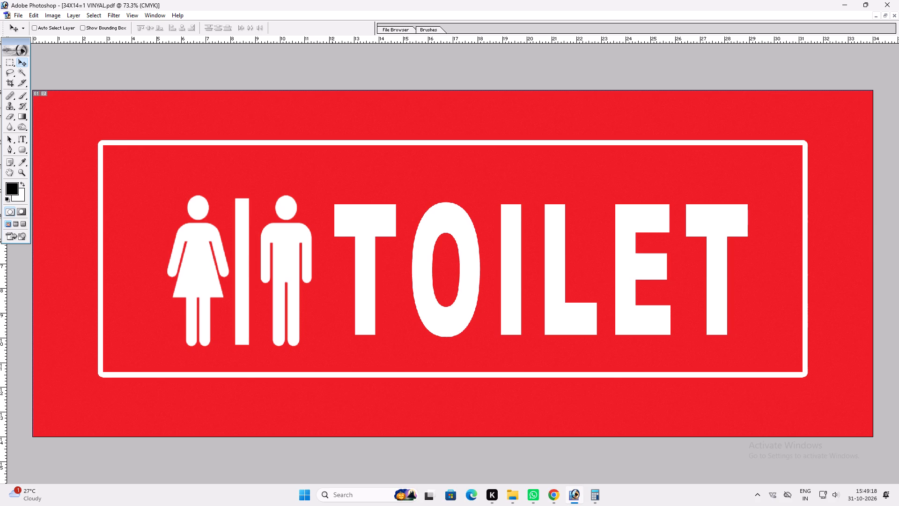
Save the 34X14=1 VINYAL sign as a TIFF in Downloads and close it.
key(ctrl+shift+s)
key(Tab)
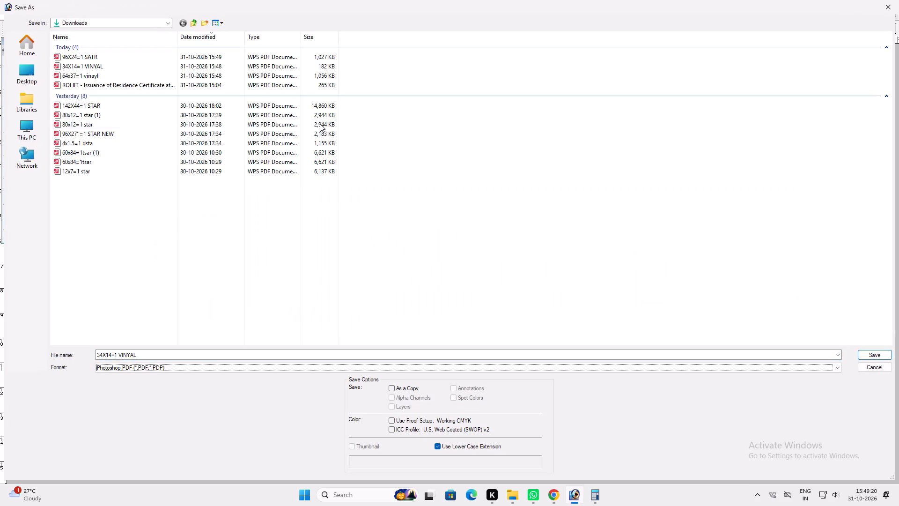
key(t)
key(Return)
key(Return)
key(Return)
key(ctrl+w)
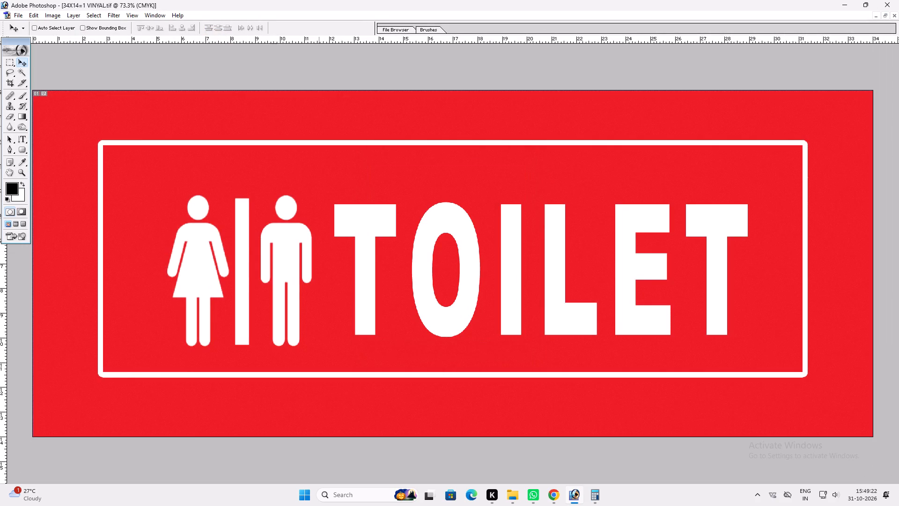
Convert the 96X24=1 SATR Jawed Habib arrow sign to CMYK colour mode and check its image size.
key(alt+i)
key(alt+m)
key(alt+c)
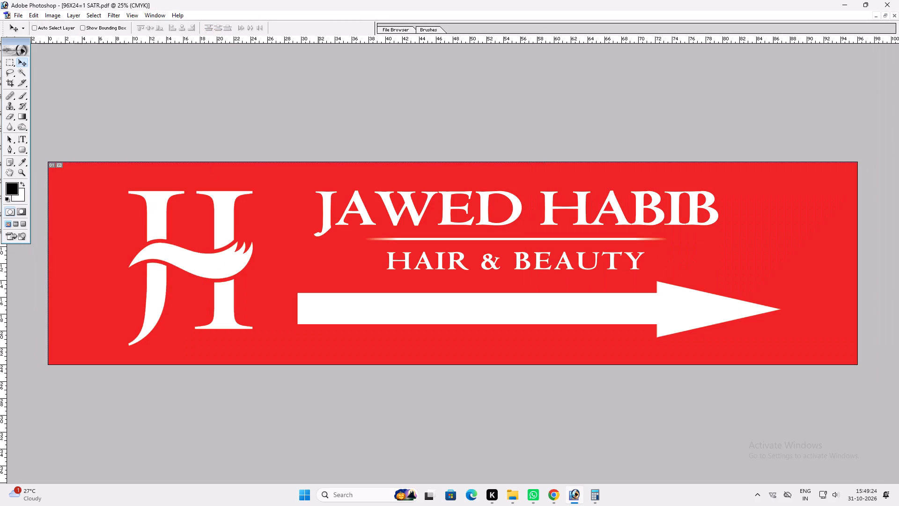
key(alt+i)
key(alt+m)
key(alt+c)
key(alt+i)
key(alt+i)
key(Return)
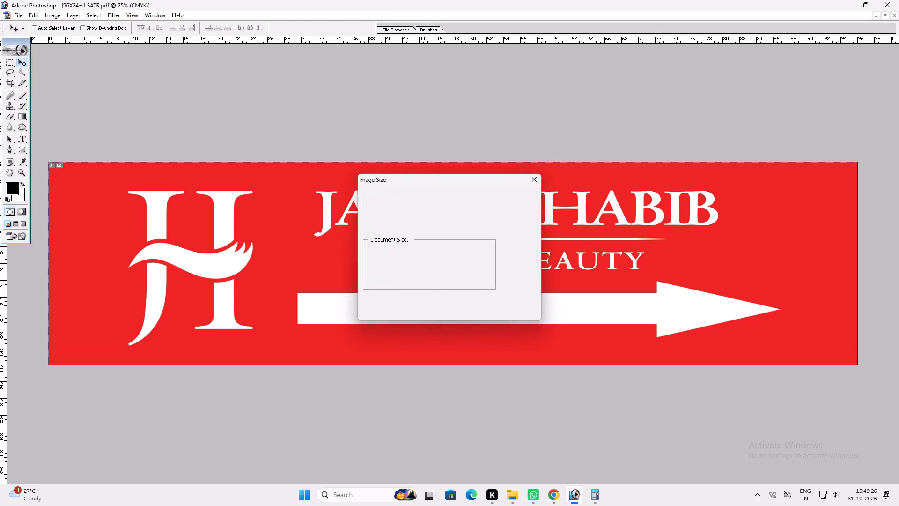
Save the 96X24=1 SATR sign as a TIFF in Downloads and close it.
key(ctrl+shift+s)
key(Tab)
key(t)
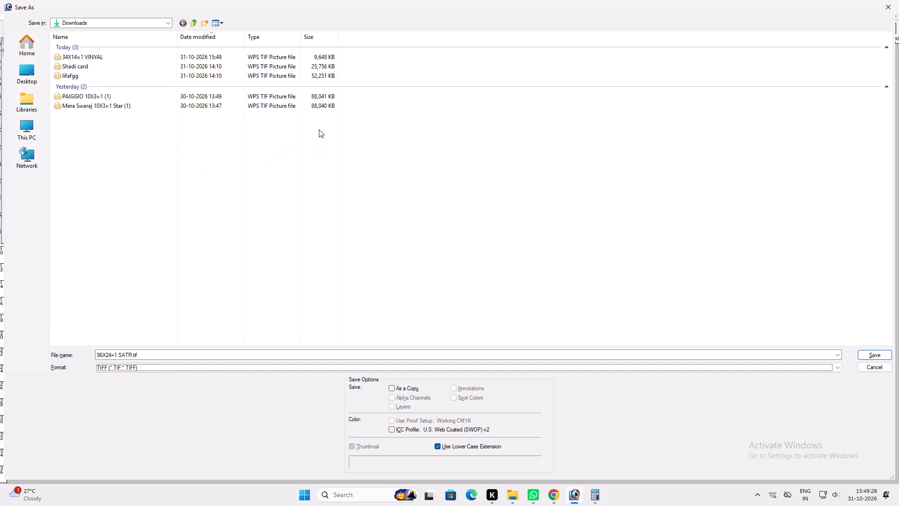
key(Return)
key(Return)
key(ctrl+w)
Save the 64x37=1 vinayl sign as a TIFF in Downloads and close it.
key(ctrl+shift+s)
key(Tab)
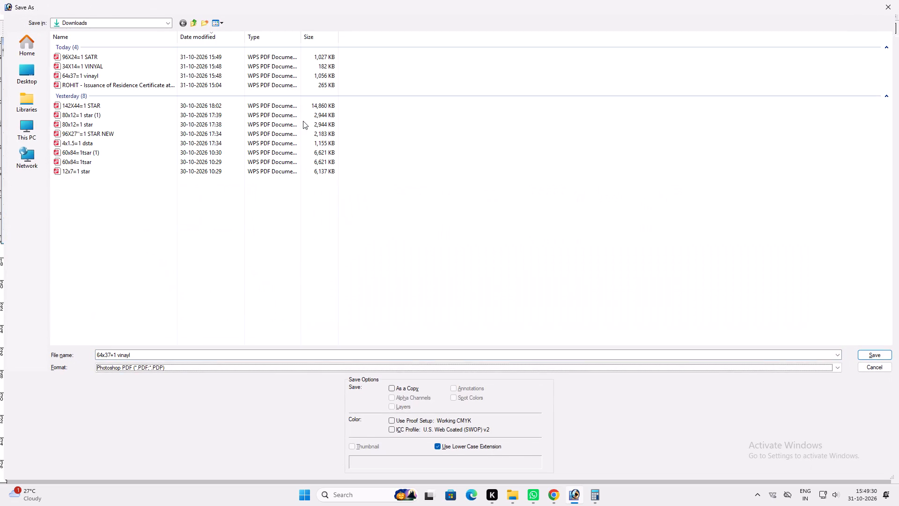
key(t)
key(Return)
key(Return)
key(Return)
key(ctrl+w)
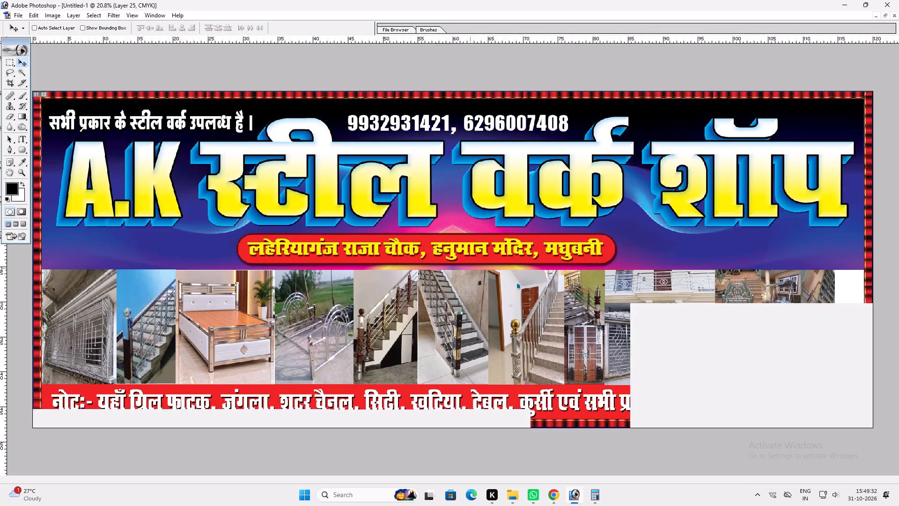
In File Explorer's Downloads folder, cut the 64x37=1 vinayl, 96X24=1 SATR and 34X14=1 VINYAL TIFF files.
click(518, 493)
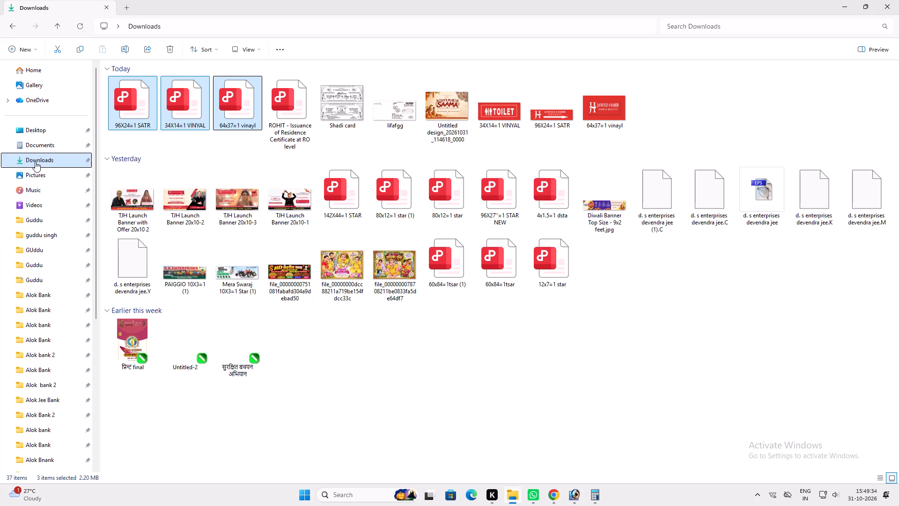
click(35, 162)
click(138, 117)
ctrl+click(214, 123)
ctrl+click(184, 124)
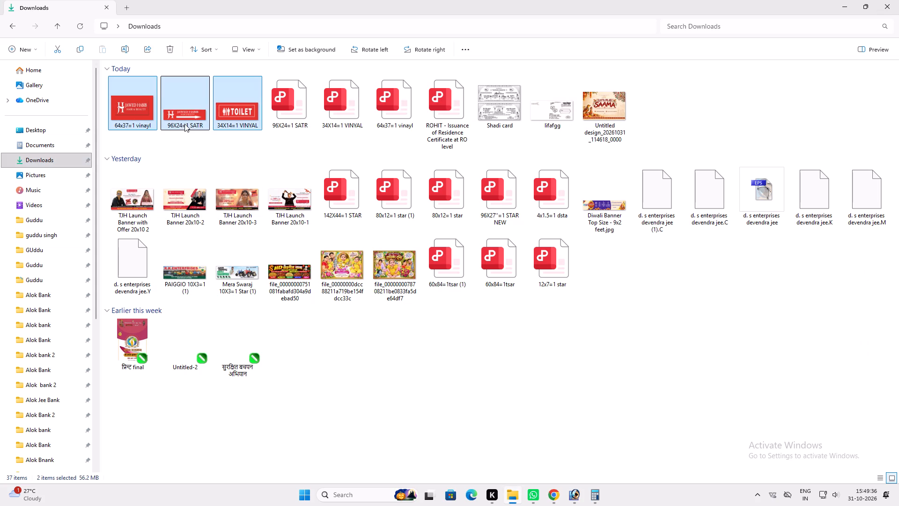
key(ctrl+x)
key(ctrl+x)
key(ctrl+x)
key(ctrl+x)
key(ctrl+x)
key(ctrl+x)
key(ctrl+x)
key(ctrl+x)
From Photoshop's Open dialog, create a folder named Krishana Art, benipatti inside october's 31.10.2026 folder and open it.
ctrl+click(576, 494)
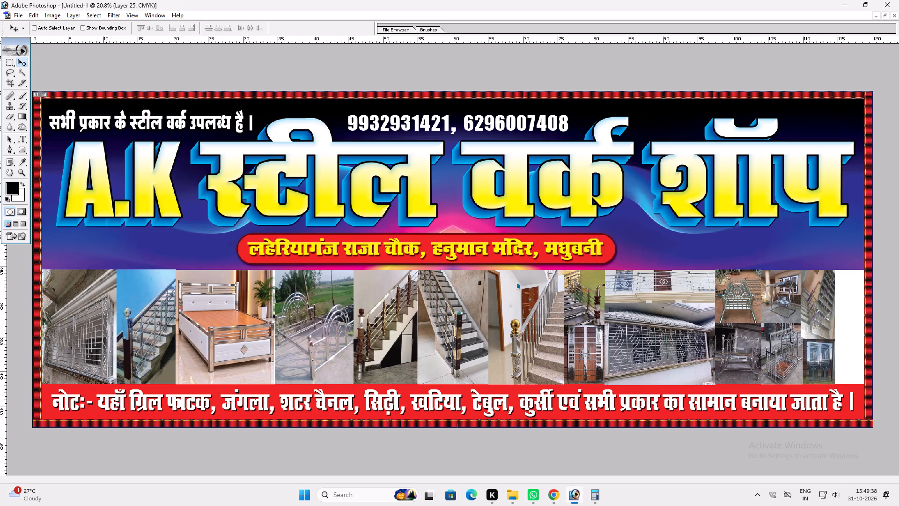
key(ctrl+o)
click(39, 125)
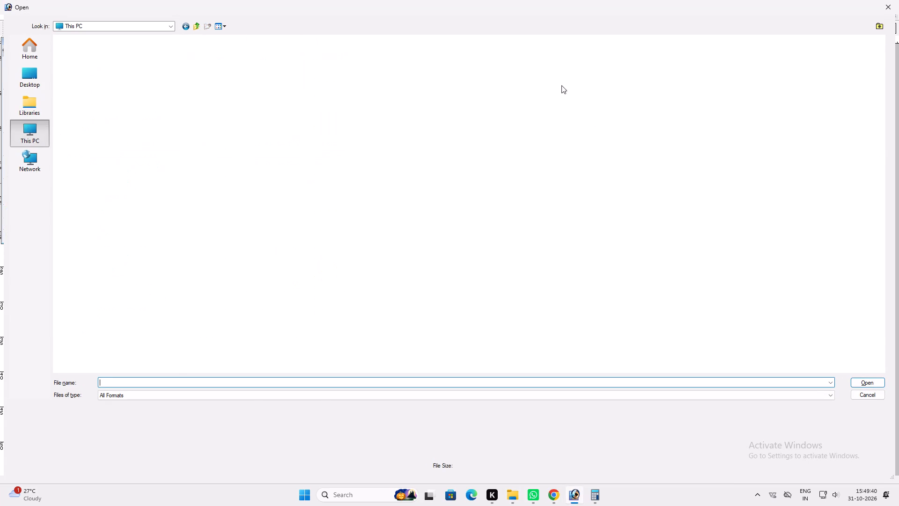
double_click(559, 59)
double_click(109, 74)
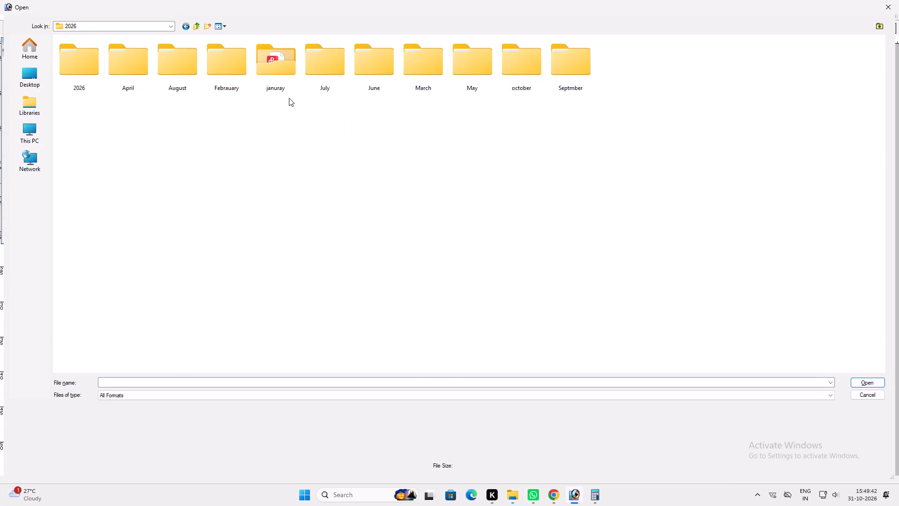
double_click(522, 78)
double_click(731, 119)
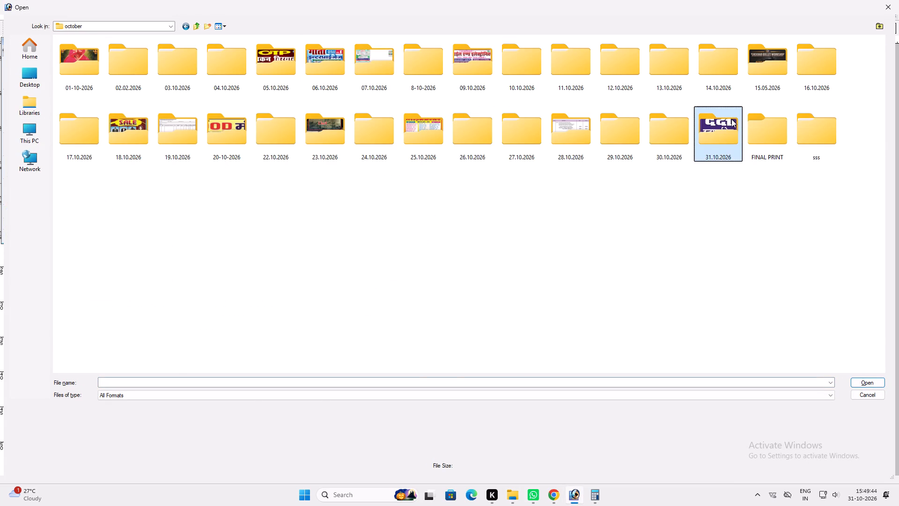
click(204, 27)
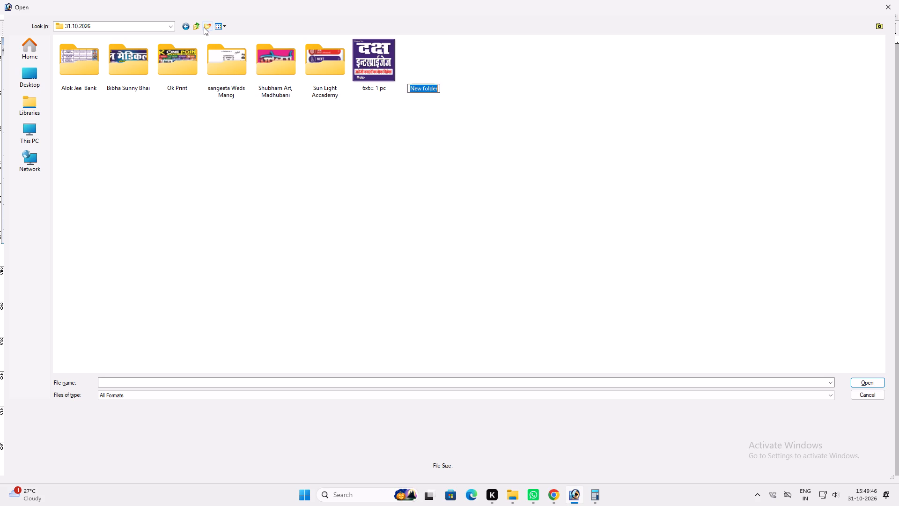
text(Ksri)
key(BackSpace)
key(BackSpace)
key(BackSpace)
text(rishana Art, benipatt)
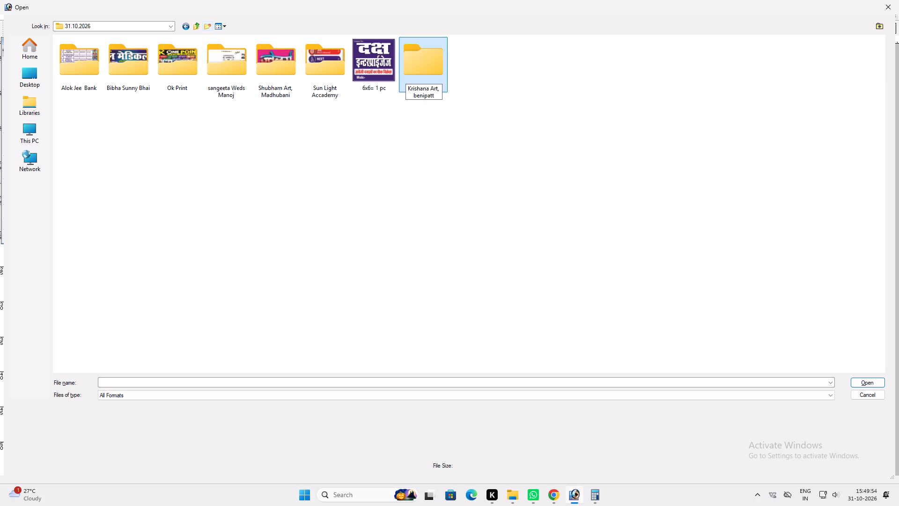
text(i)
key(space)
key(Return)
key(Return)
key(Return)
Paste the three cut TIFF signs into the Krishana Art, benipatti folder and show them as large icons.
click(426, 160)
key(ctrl+v)
click(226, 24)
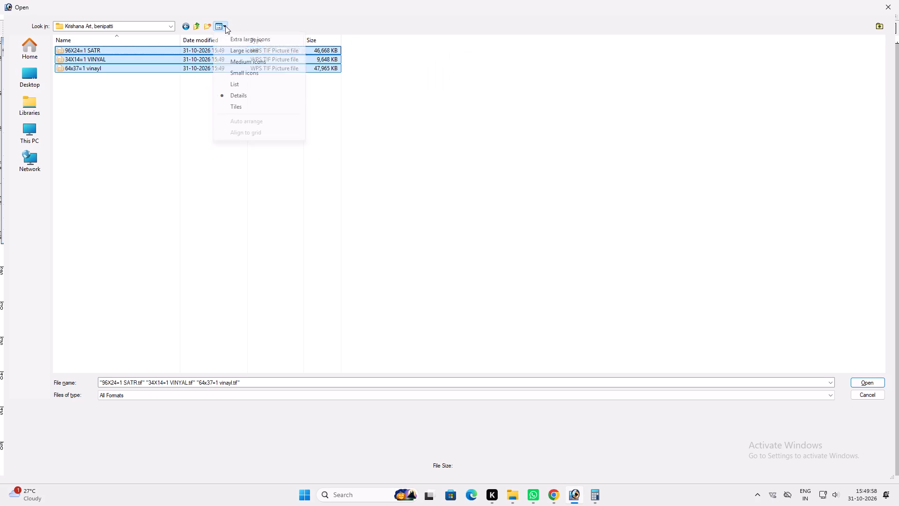
click(241, 49)
Return to the 31.10.2026 folder and copy the Krishana Art, benipatti folder.
click(193, 24)
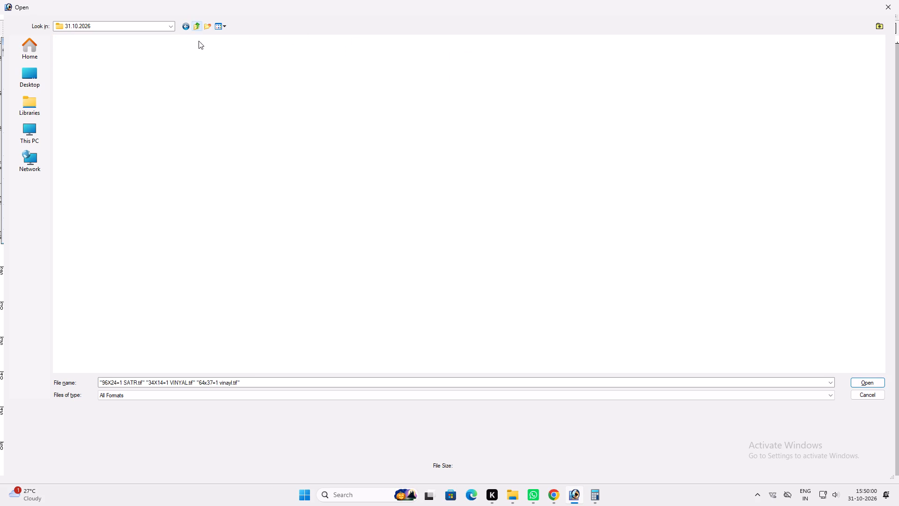
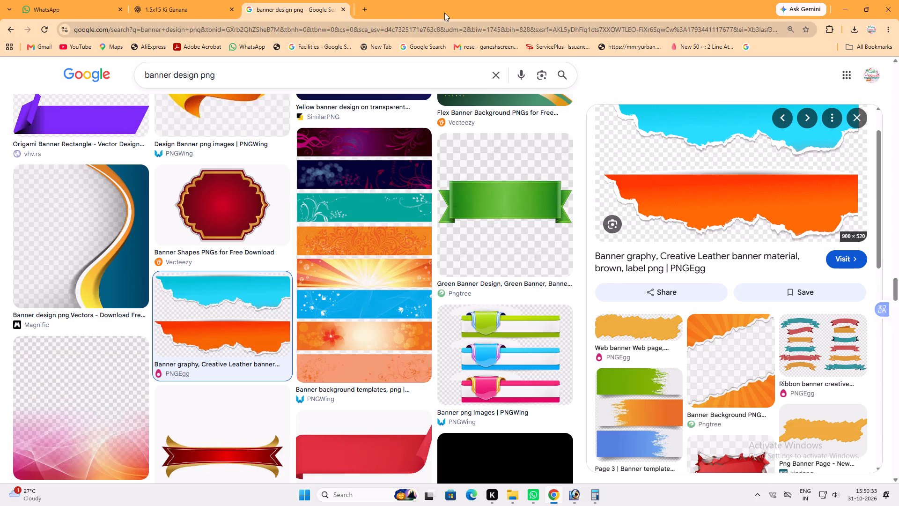
Switch to Chrome, open chatgpt.com in a new tab and paste the clipboard content into the new chat's prompt.
click(359, 8)
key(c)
key(Return)
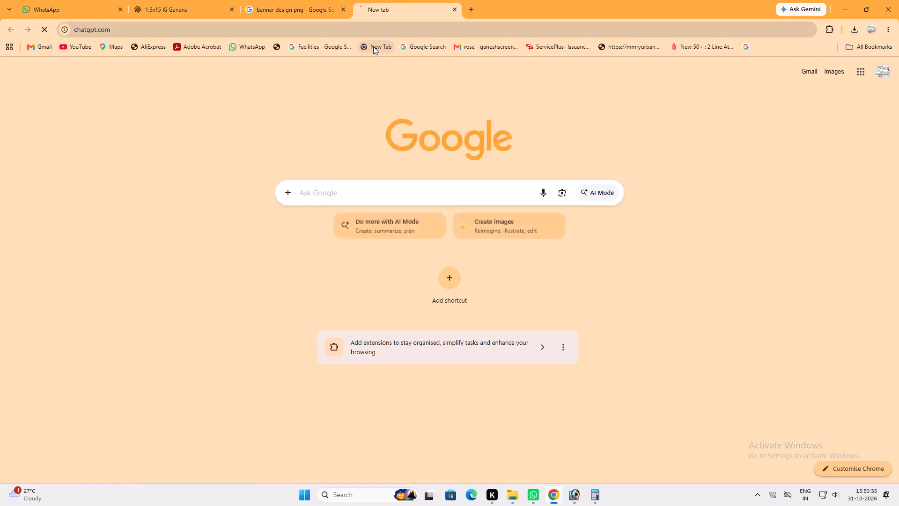
click(399, 241)
key(ctrl+v)
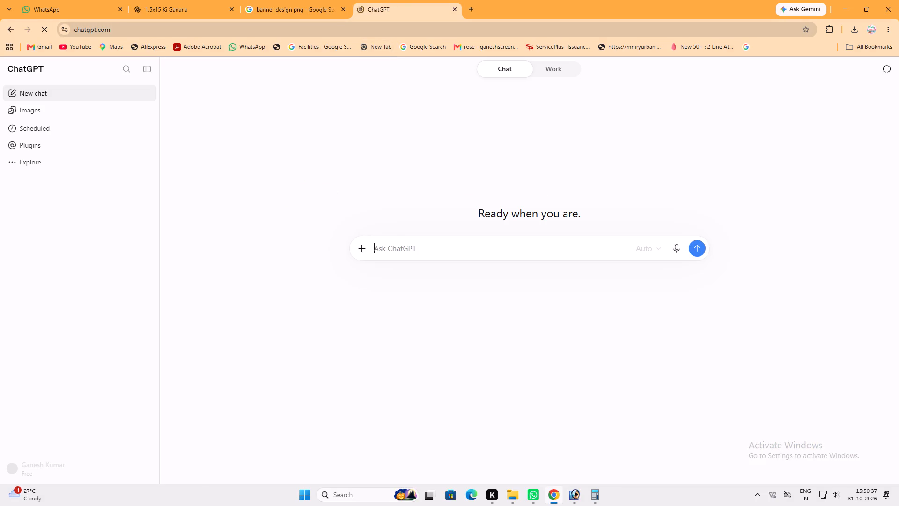
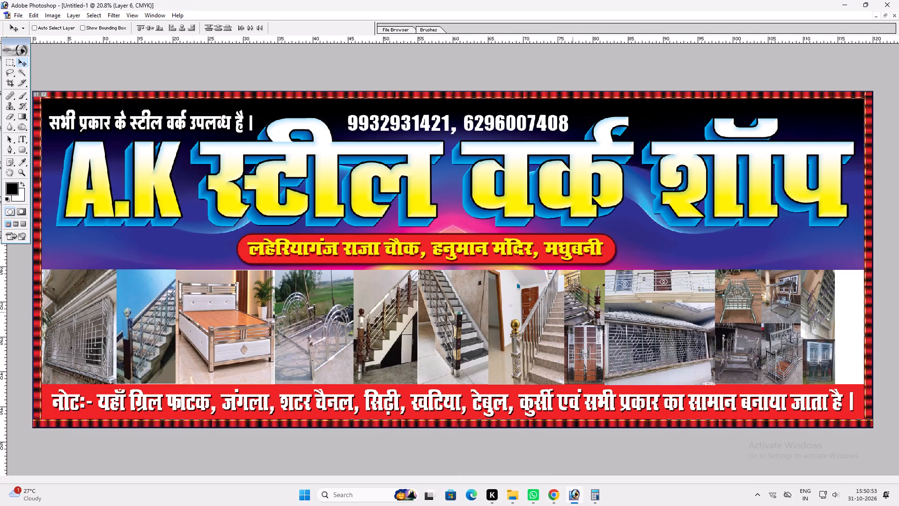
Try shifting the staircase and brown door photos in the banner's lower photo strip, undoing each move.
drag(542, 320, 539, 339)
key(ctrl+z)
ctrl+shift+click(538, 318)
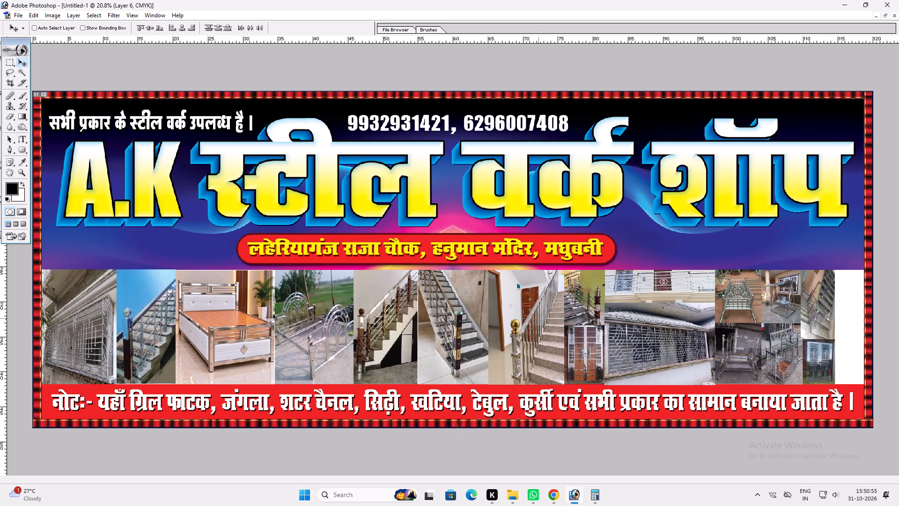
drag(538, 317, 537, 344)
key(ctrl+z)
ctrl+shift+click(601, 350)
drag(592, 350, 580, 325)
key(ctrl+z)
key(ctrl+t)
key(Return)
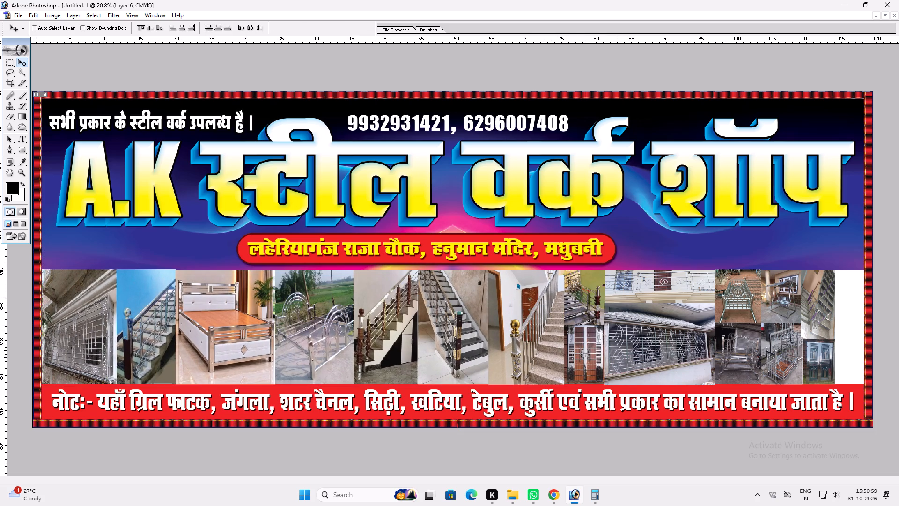
Link the door and large window-grill photos to the photo strip, test its movement, and undo the test moves.
ctrl+shift+click(618, 296)
drag(618, 296, 631, 310)
key(ctrl+z)
ctrl+shift+click(626, 319)
drag(626, 319, 638, 334)
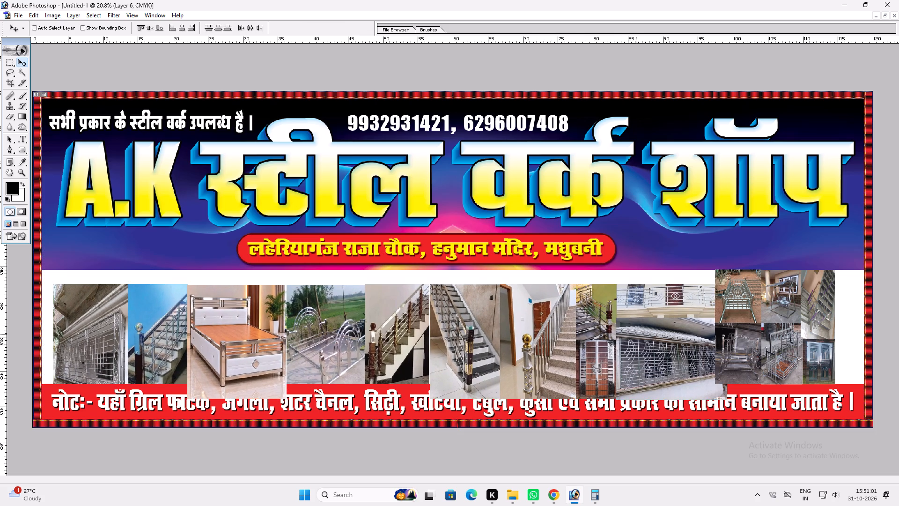
key(ctrl+z)
Link the small furniture, railing and door photos at the strip's right end to the others, undoing each test move.
ctrl+shift+click(730, 293)
ctrl+shift+click(736, 356)
drag(735, 354, 745, 356)
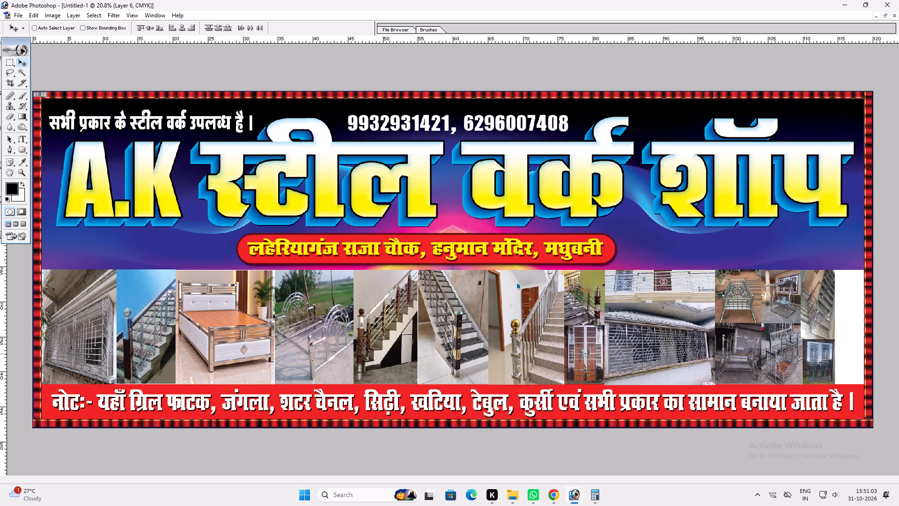
drag(745, 356, 745, 356)
key(ctrl+z)
ctrl+shift+click(793, 299)
ctrl+shift+click(789, 336)
drag(784, 337, 789, 338)
key(ctrl+z)
ctrl+shift+click(826, 309)
ctrl+shift+click(817, 346)
drag(816, 347, 821, 349)
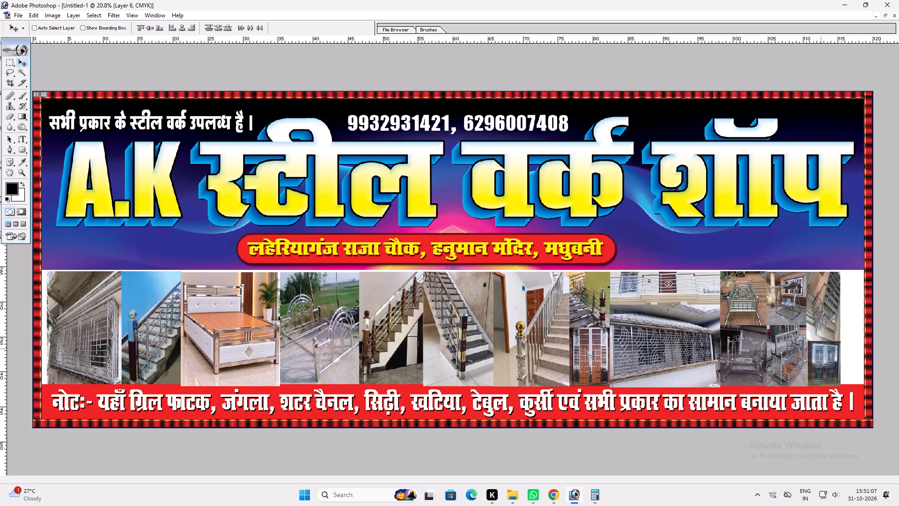
key(ctrl+z)
Stretch the linked photo strip horizontally to fill the white gap up to the banner's right inner border.
key(ctrl+t)
shift+drag(837, 324, 862, 323)
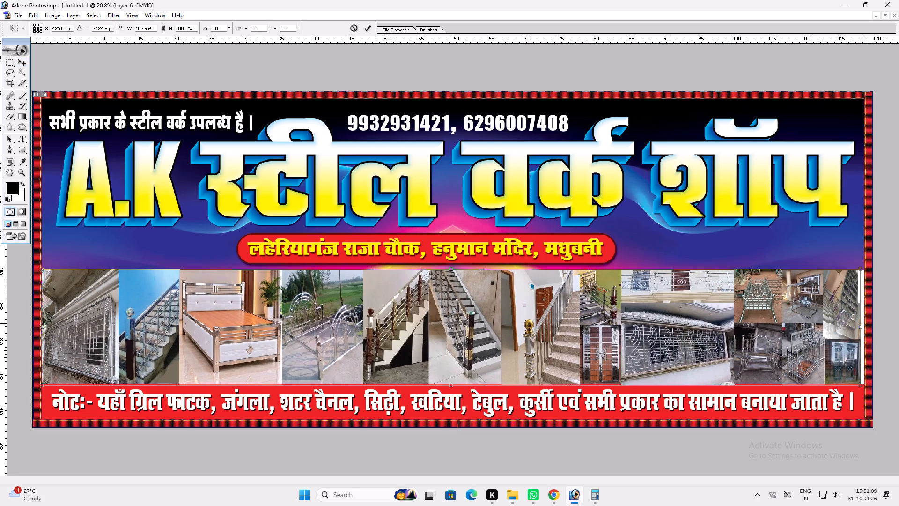
shift+drag(862, 323, 865, 323)
key(Return)
key(v)
Lower the photo strip's top edge to leave a thin white line, and widen the strip slightly at the right.
key(ctrl+t)
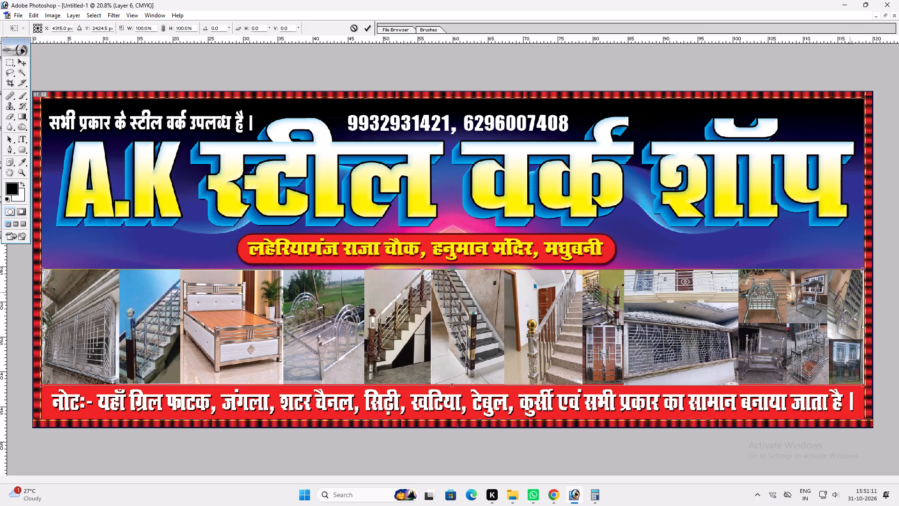
shift+drag(833, 271, 829, 273)
key(shift+Return)
key(v)
key(ctrl+t)
shift+click(866, 287)
key(shift+Return)
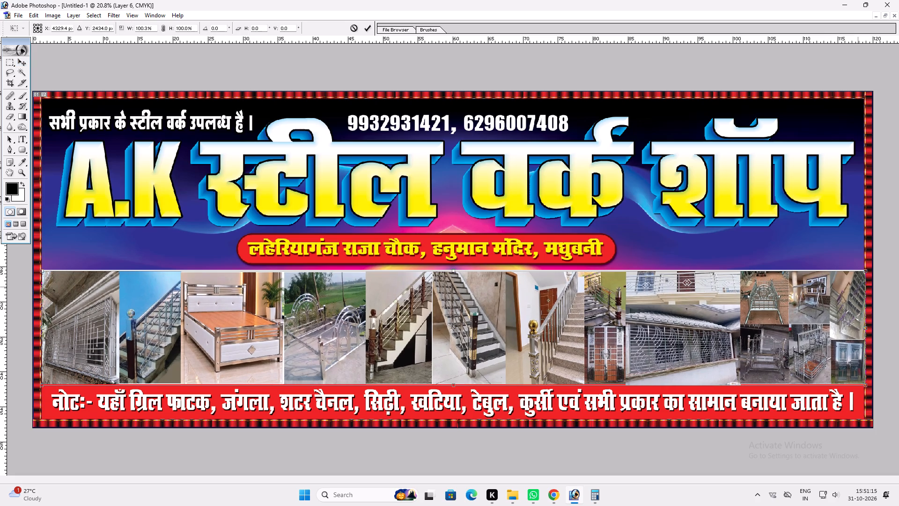
key(v)
Bring the red decorative border layer to the front.
ctrl+click(870, 262)
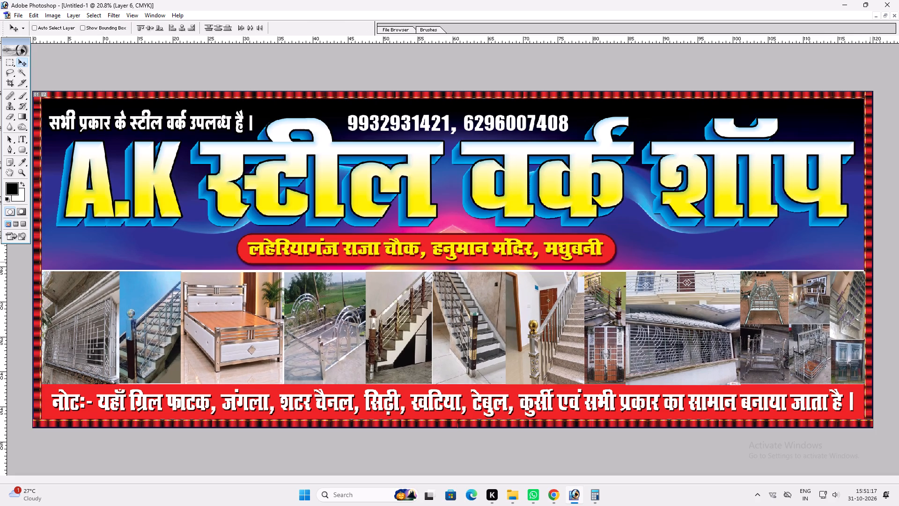
key(ctrl+shift+bracketright)
key(v)
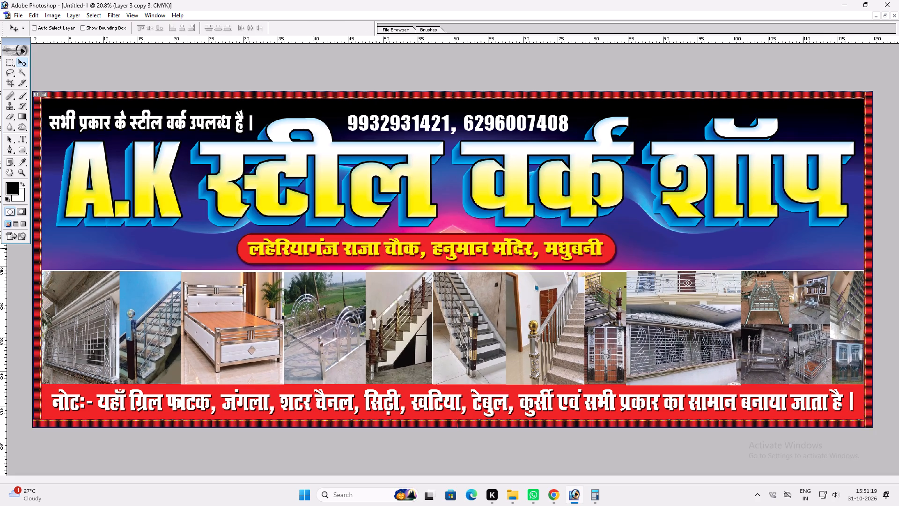
Widen the address text together with its red rounded plate by extending the right side.
ctrl+click(500, 248)
drag(500, 247, 519, 242)
key(ctrl+z)
key(ctrl+t)
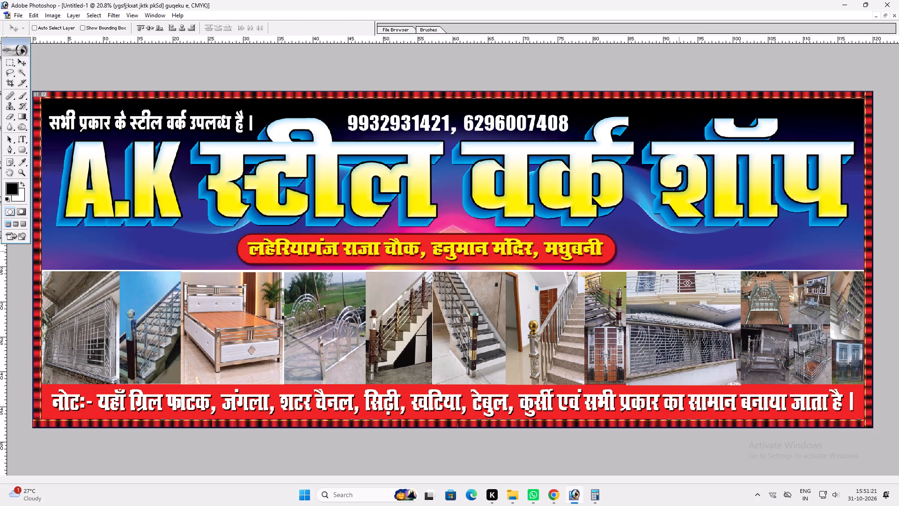
shift+drag(617, 247, 676, 243)
key(shift+Return)
key(v)
Move the address plate to the right beneath the shop name and narrow it slightly from its left edge.
shift+drag(650, 251, 646, 253)
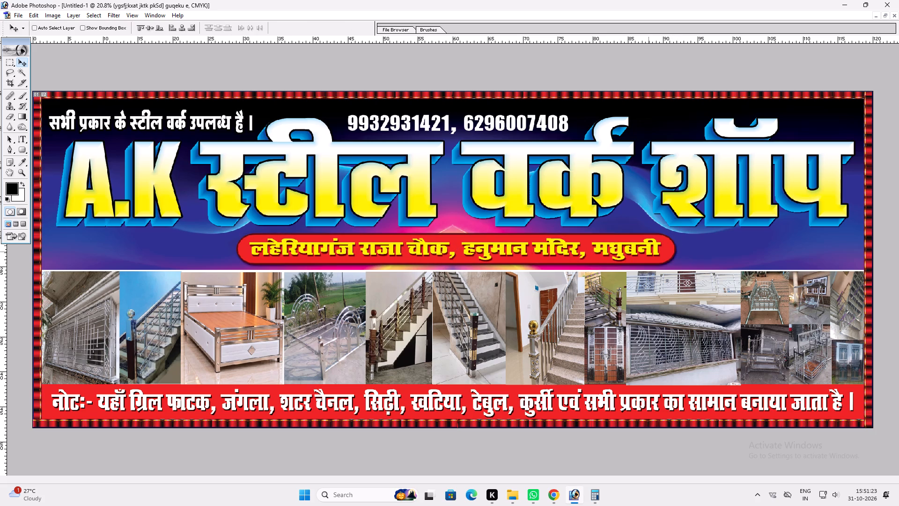
shift+drag(646, 253, 811, 246)
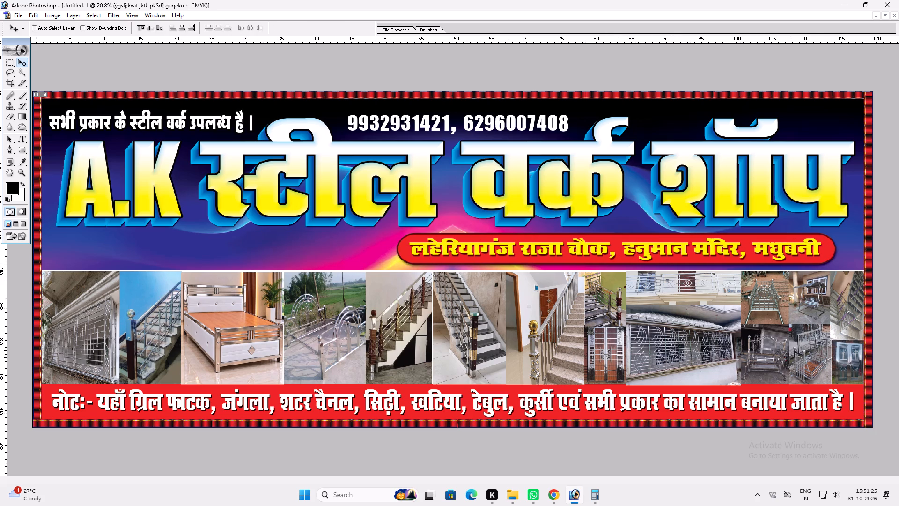
key(ctrl+t)
shift+drag(404, 234, 405, 234)
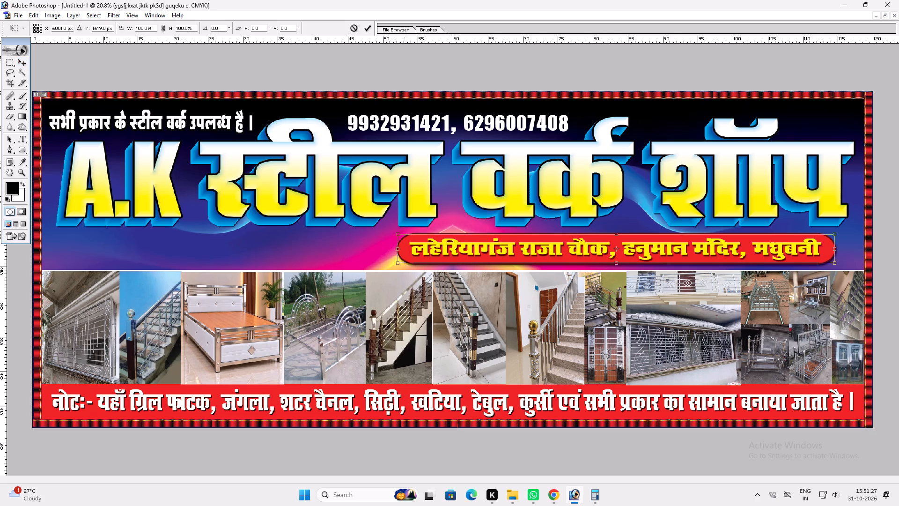
shift+drag(405, 234, 414, 234)
shift+drag(403, 234, 409, 234)
key(shift+Return)
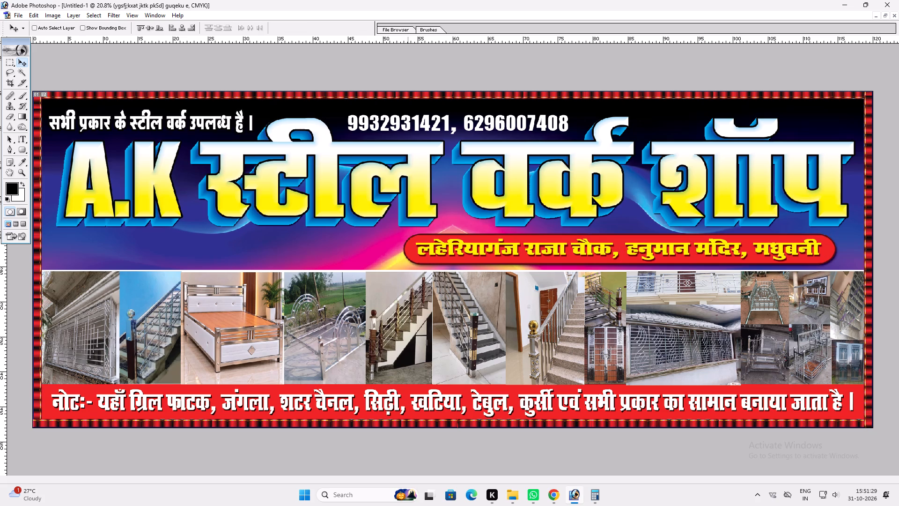
key(v)
key(v)
Move the white steel-work tagline from the upper left to below the shop name, beside the address plate.
scroll(629, 214, up, 2)
key(v)
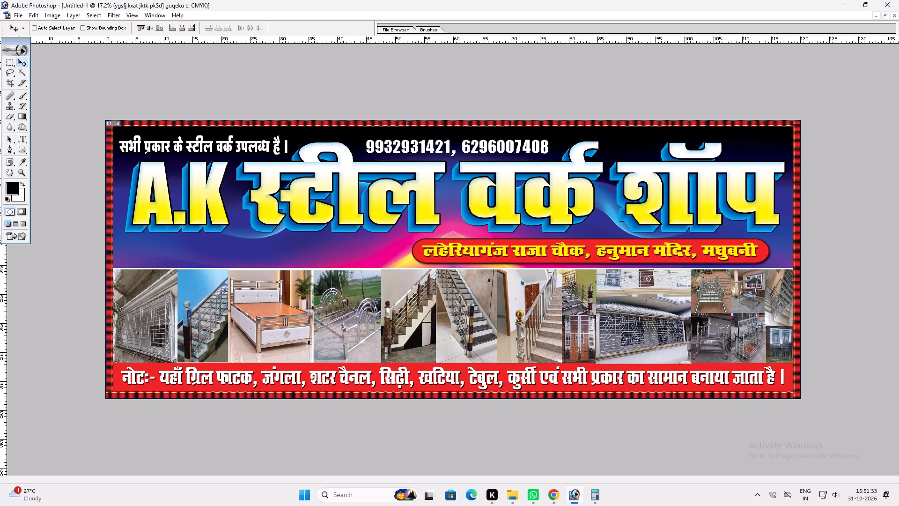
ctrl+double_click(251, 146)
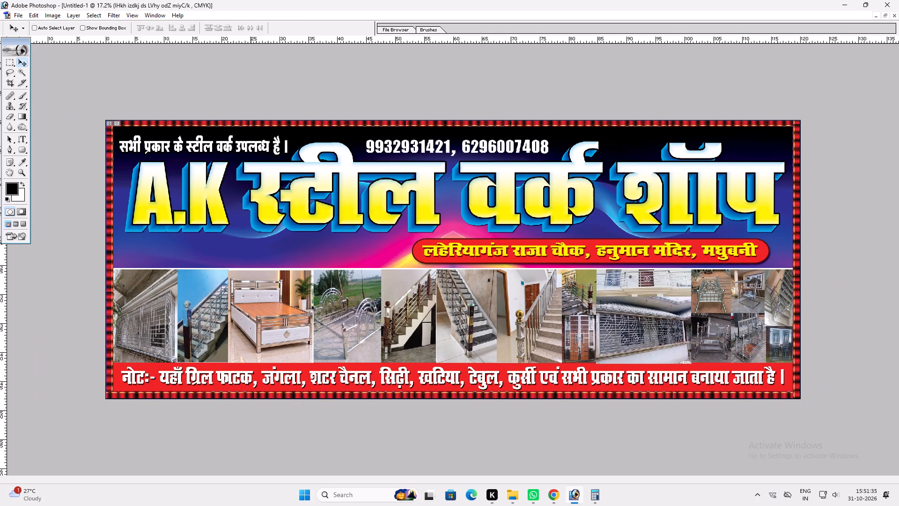
drag(251, 146, 292, 253)
Warp the tagline with the horizontal Flag style and a slight negative bend.
key(t)
click(287, 257)
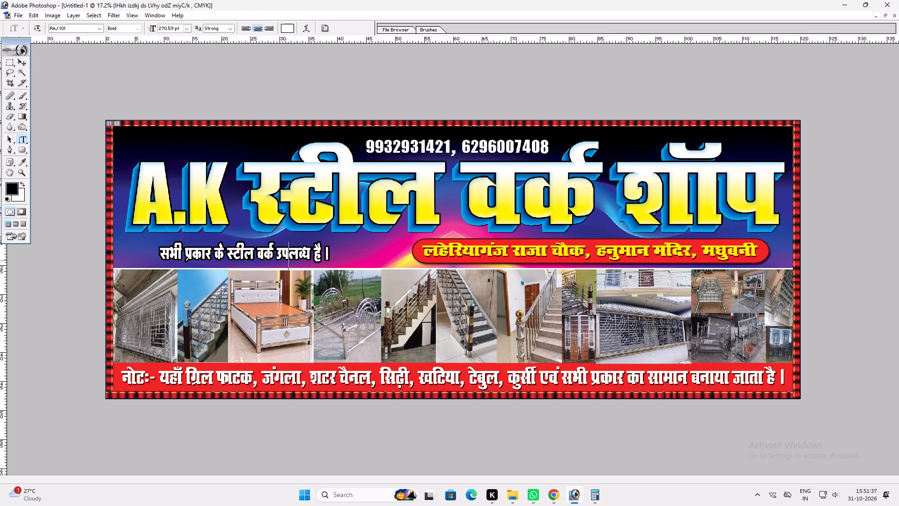
key(ctrl+a)
click(301, 26)
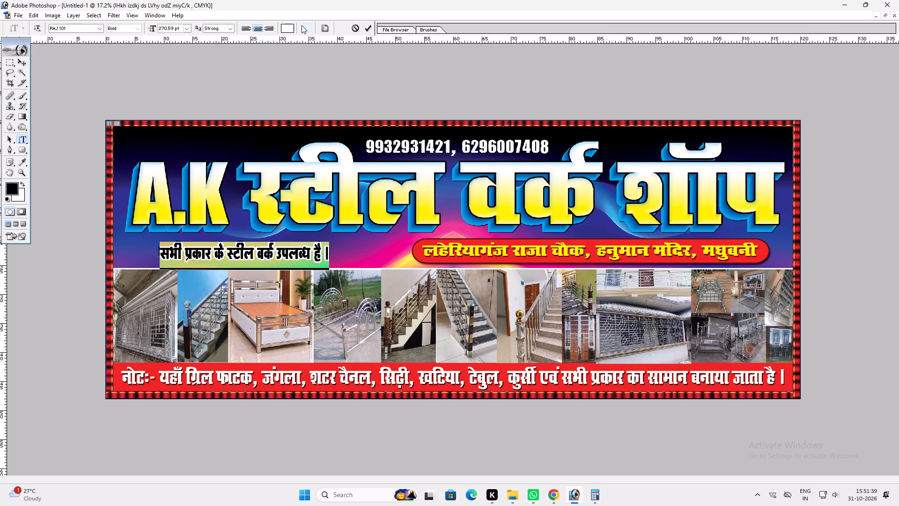
click(455, 208)
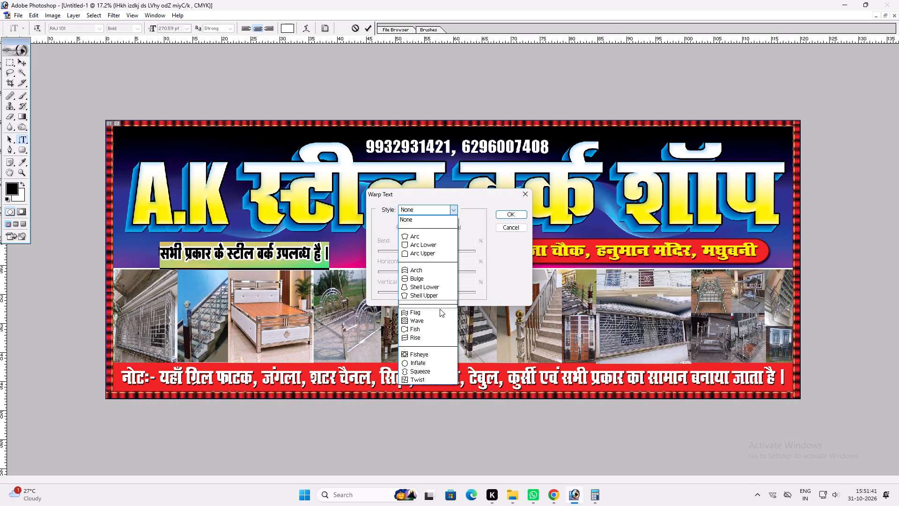
click(427, 315)
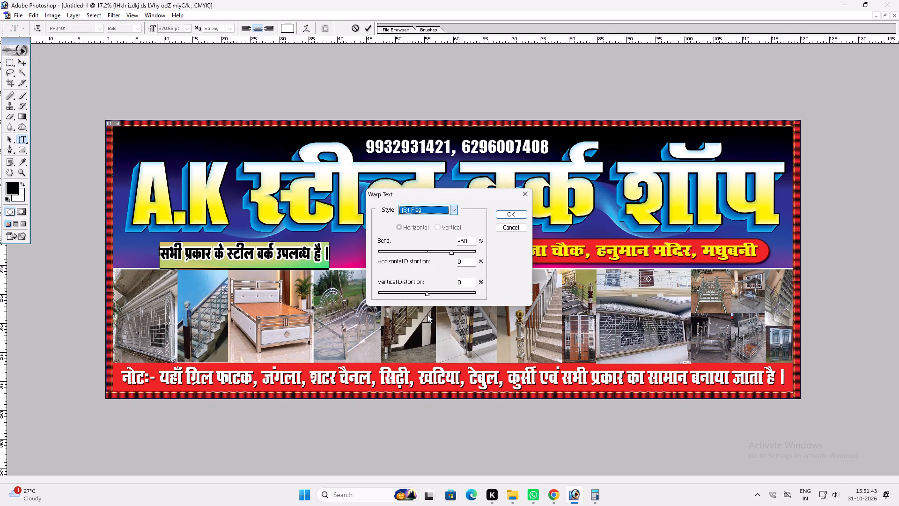
drag(451, 255, 414, 255)
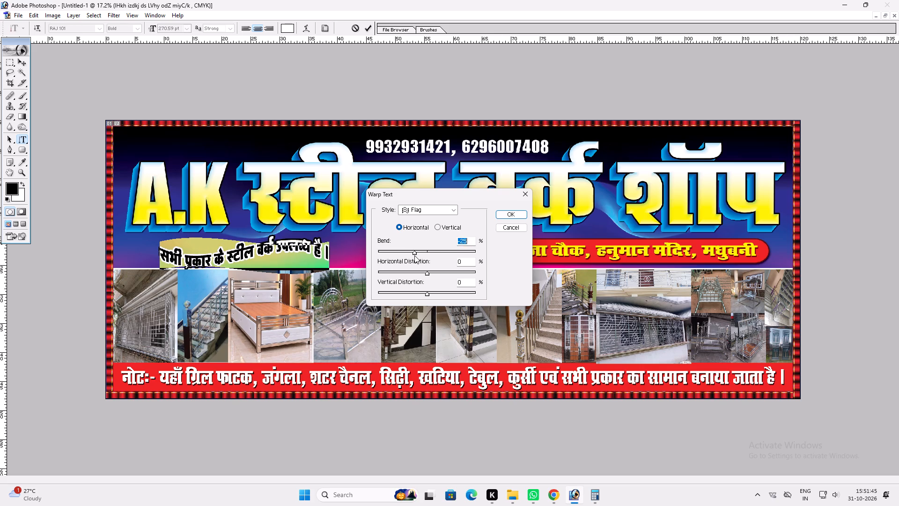
drag(414, 255, 420, 256)
key(Return)
key(Return)
key(v)
Widen the warped tagline and shift it left so it fills the space up to the address plate.
key(ctrl+t)
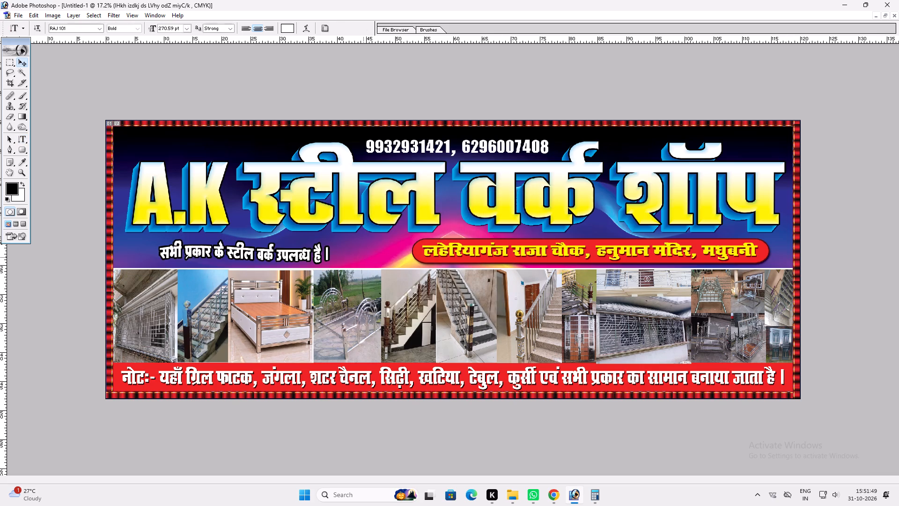
shift+drag(330, 250, 396, 244)
key(shift+Return)
key(v)
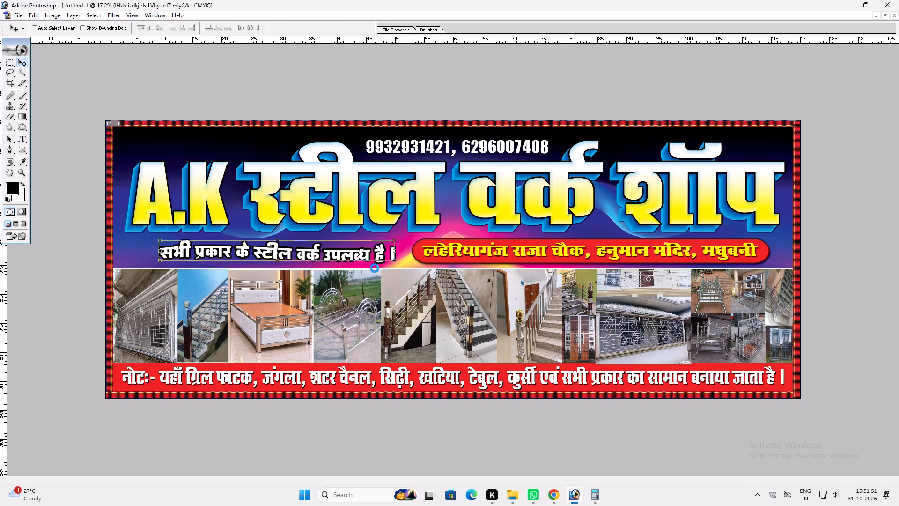
drag(368, 265, 349, 263)
key(ctrl+t)
shift+drag(376, 251, 376, 251)
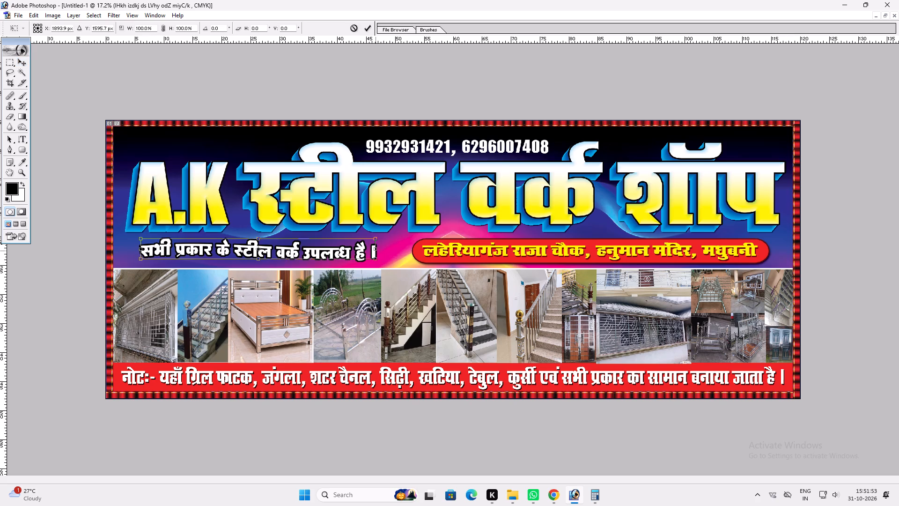
shift+drag(376, 251, 394, 247)
key(shift+Return)
Change the tagline's Flag warp bend to +37%.
key(t)
click(350, 260)
key(ctrl+a)
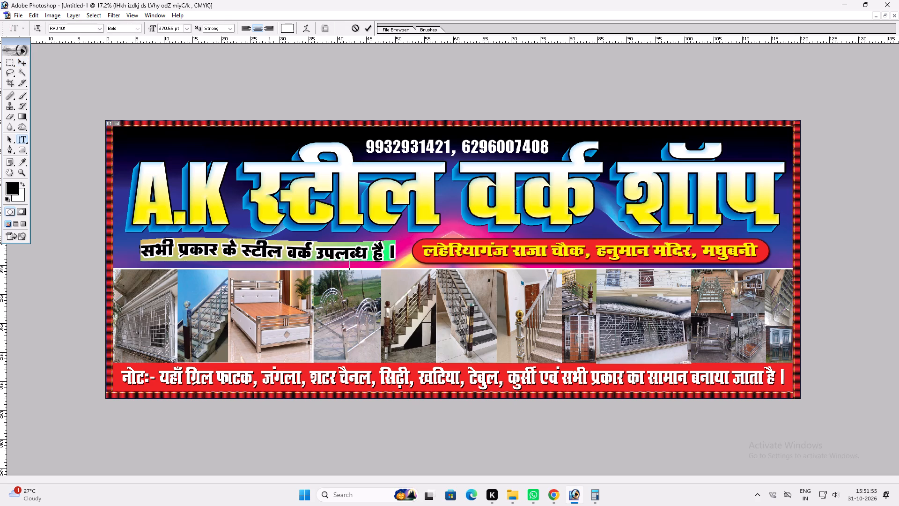
click(305, 29)
drag(419, 252, 445, 247)
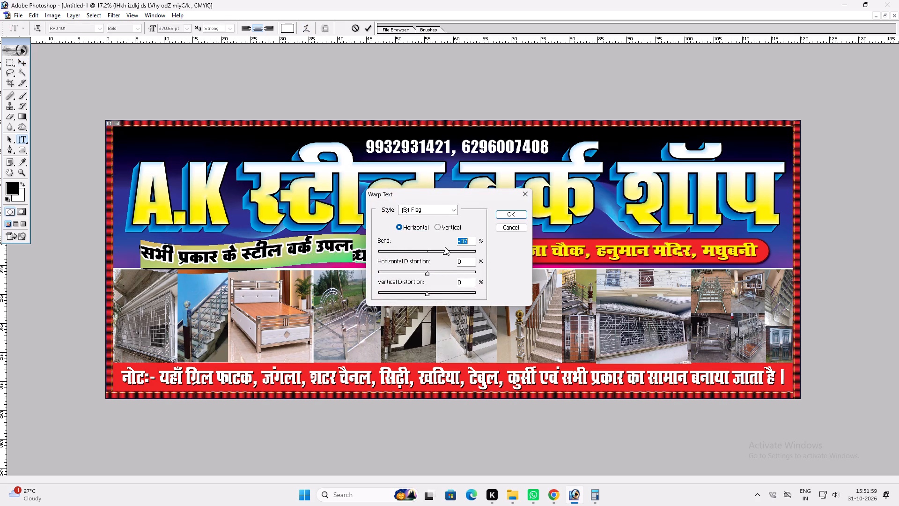
Slightly reduce the bend of the white tagline's Flag warp and apply it.
drag(445, 247, 442, 247)
key(Return)
key(Return)
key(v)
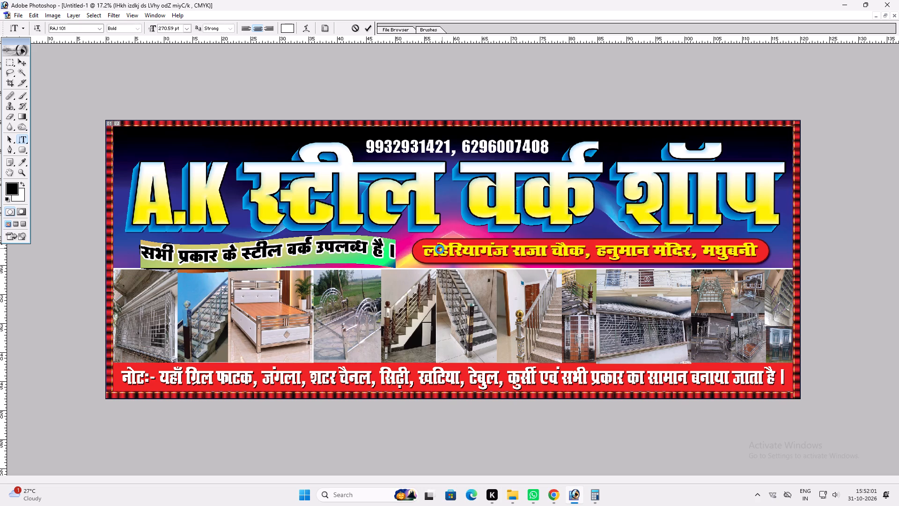
Widen the warped tagline slightly on both sides so it reaches closer to the address plate.
key(ctrl+t)
alt+shift+drag(397, 246, 404, 244)
key(Return)
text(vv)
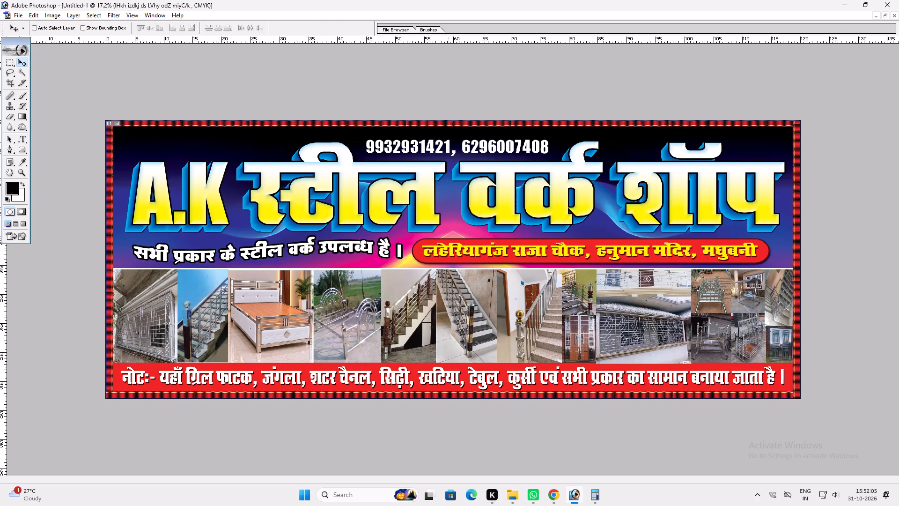
Stretch the phone-number line above the shop name to about 118% height and shift it slightly right.
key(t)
click(368, 150)
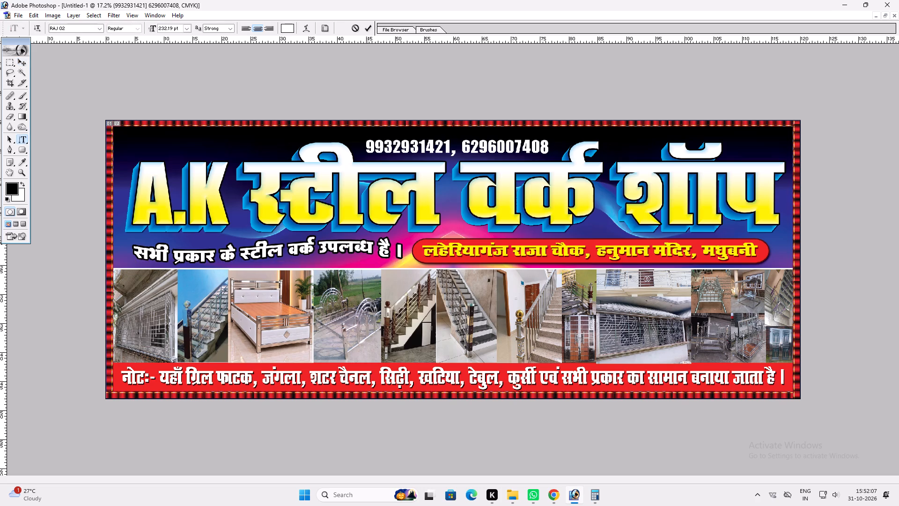
key(Return)
key(ctrl+t)
shift+click(445, 138)
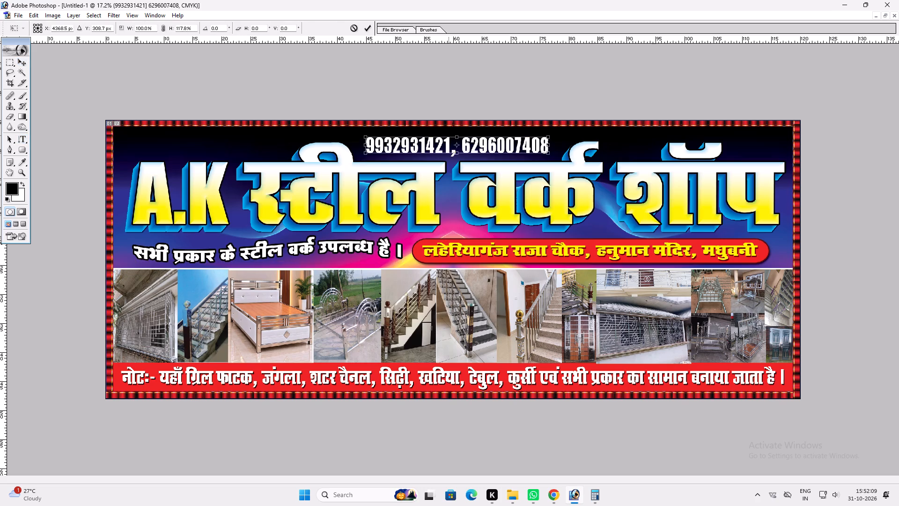
key(shift+Return)
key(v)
drag(452, 159, 457, 158)
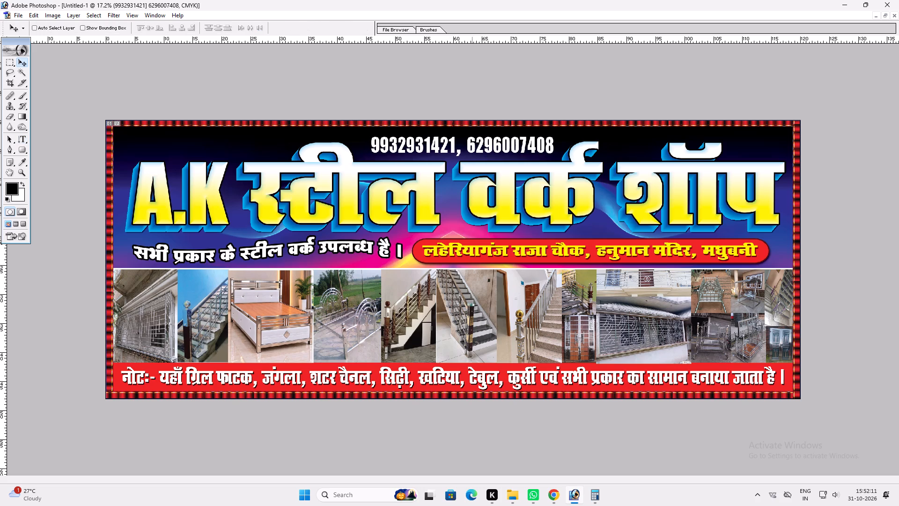
Scale the phone-number line again to about 112% height and 99% width.
key(ctrl+t)
shift+drag(479, 135, 484, 134)
shift+drag(372, 145, 397, 141)
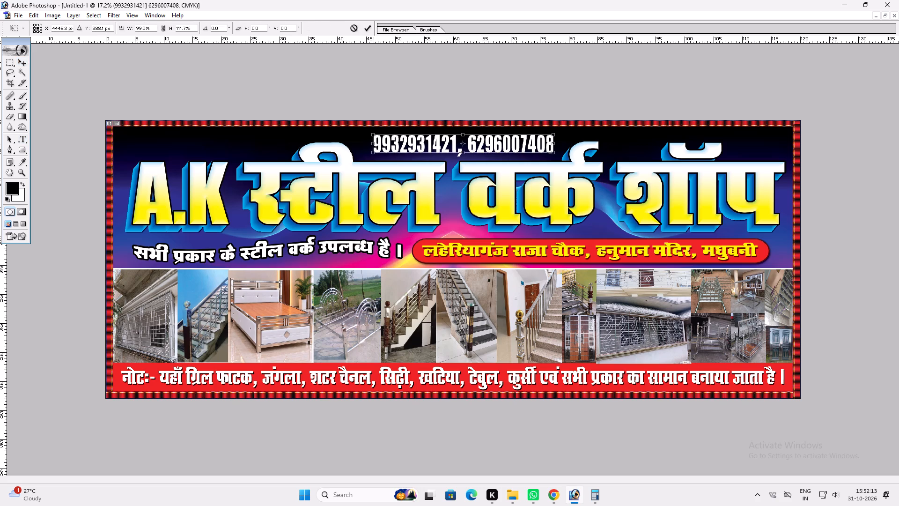
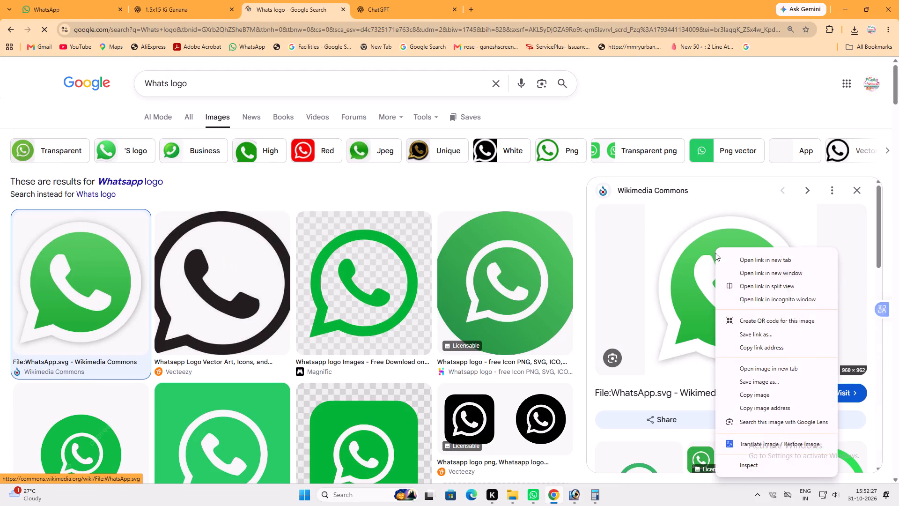
Copy the green WhatsApp logo from the image search results and paste it into the banner in Photoshop.
click(760, 395)
click(577, 492)
key(ctrl+v)
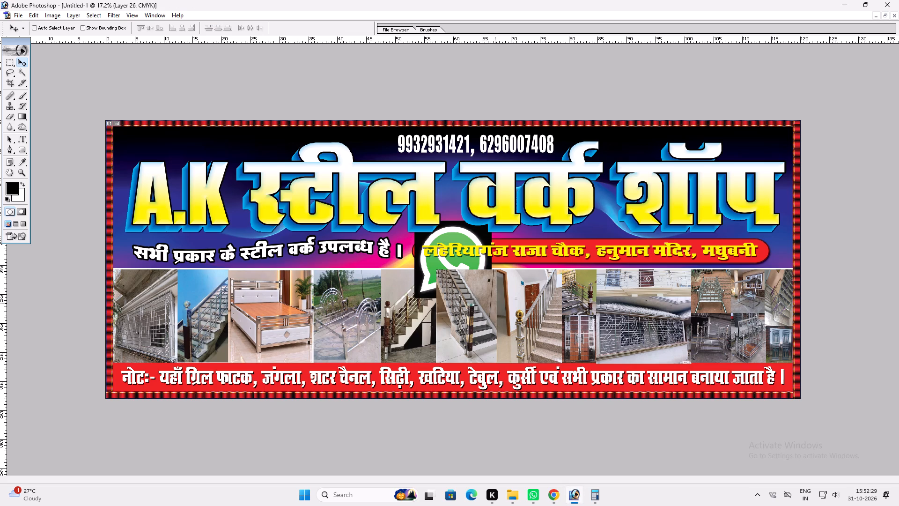
Delete the black background around the pasted WhatsApp logo and bring its layer to the front.
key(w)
click(480, 236)
key(Delete)
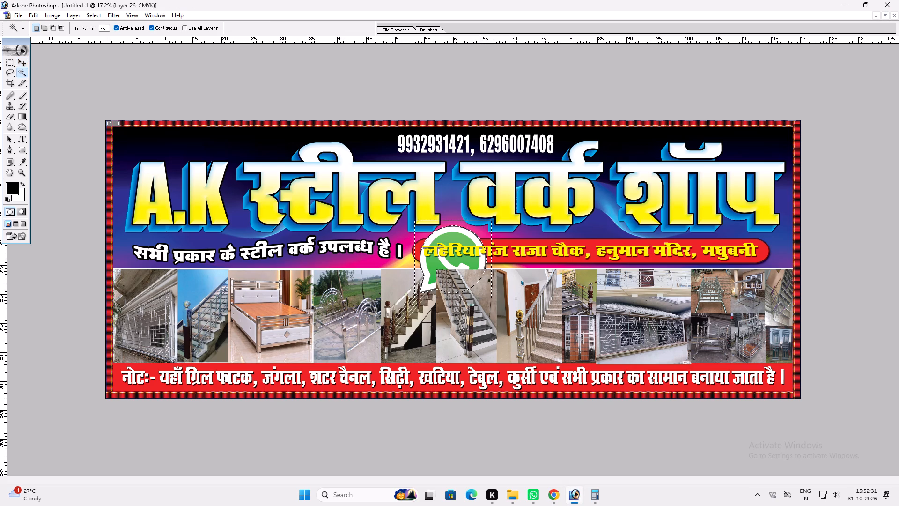
key(ctrl+d)
key(ctrl+shift+bracketright)
Shrink the WhatsApp logo to about the phone numbers' height, finishing with an 88.8% scaling, and place it just before them.
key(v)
key(ctrl+t)
shift+drag(486, 294, 485, 294)
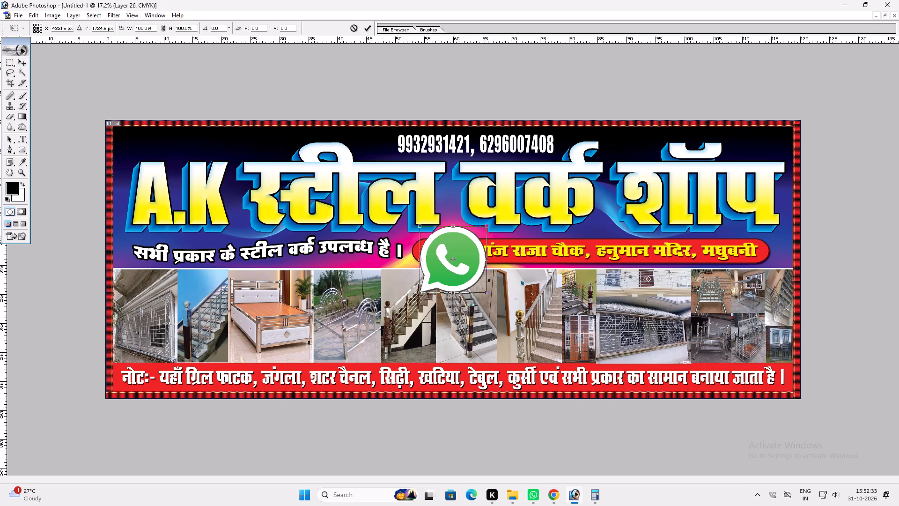
shift+drag(485, 294, 449, 247)
key(shift+Return)
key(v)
drag(459, 263, 406, 170)
key(ctrl+t)
alt+shift+click(393, 160)
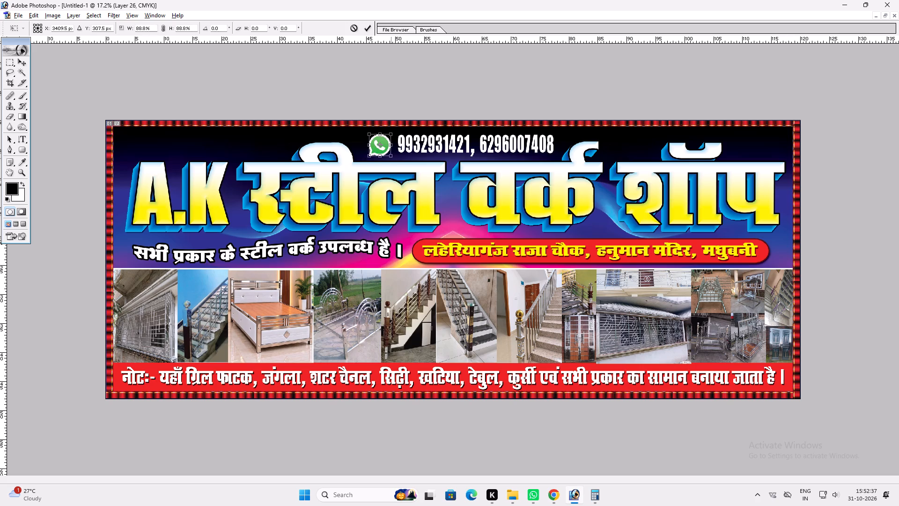
key(shift+Return)
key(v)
key(Up)
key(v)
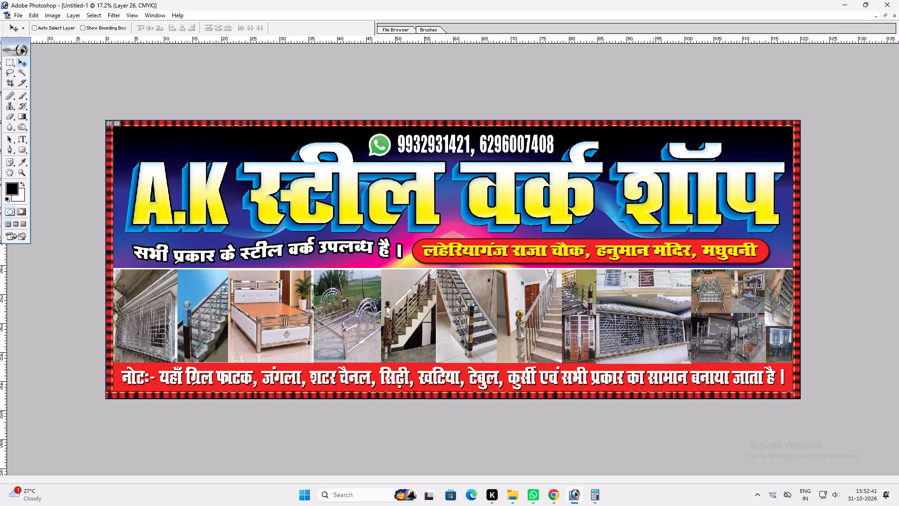
Capture a screenshot of the whole banner, including its red border.
key(Print)
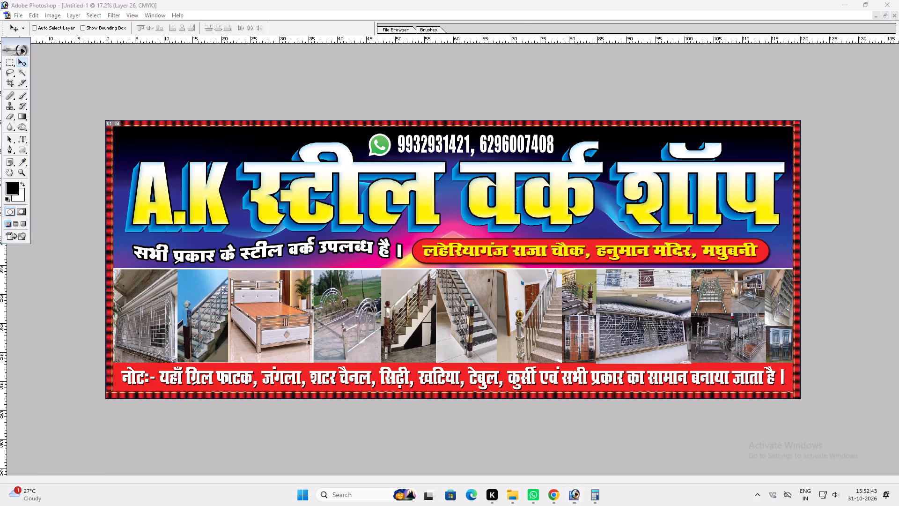
drag(101, 118, 812, 402)
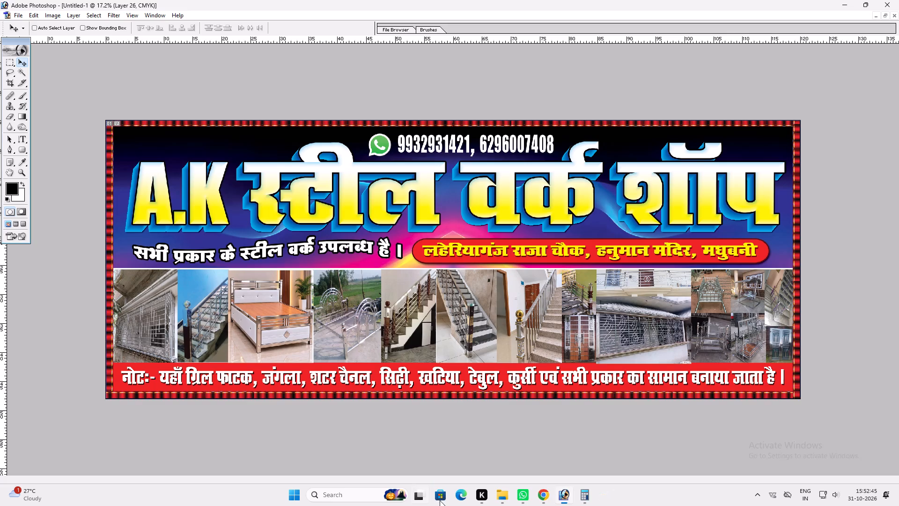
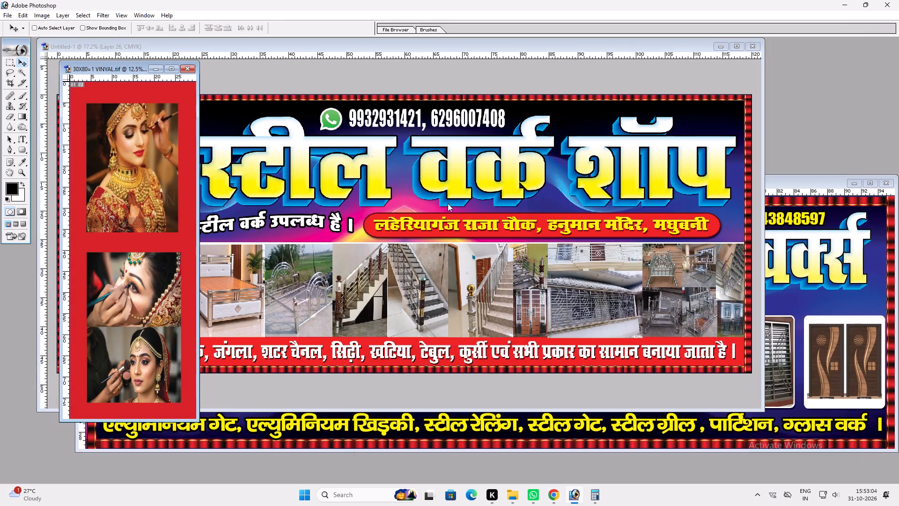
Convert the 30X80=1 VINYAL bridal makeup sign to CMYK, save it and close it.
key(ctrl+s)
key(alt+i)
key(alt+m)
key(alt+c)
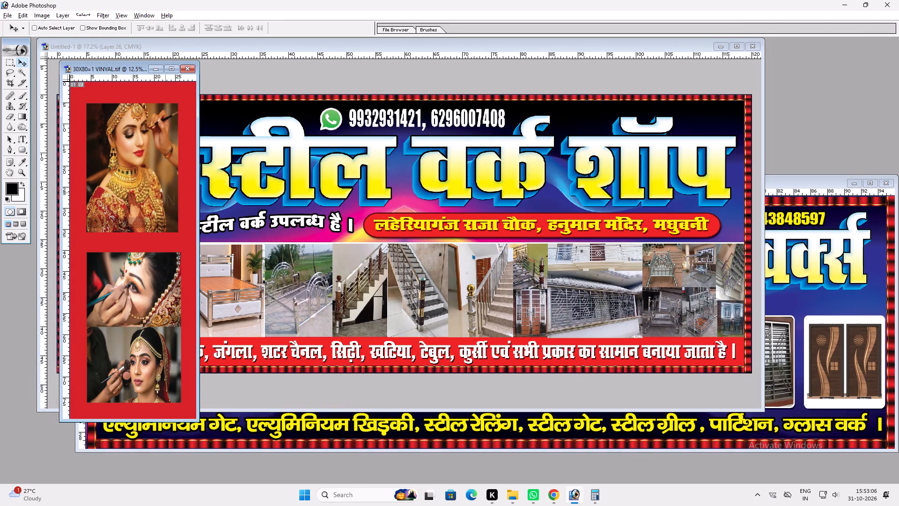
key(ctrl+s)
key(ctrl+w)
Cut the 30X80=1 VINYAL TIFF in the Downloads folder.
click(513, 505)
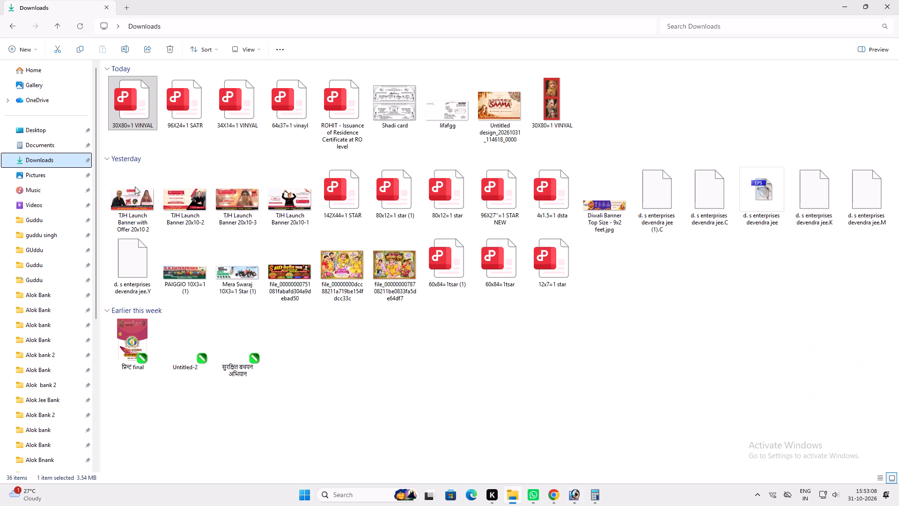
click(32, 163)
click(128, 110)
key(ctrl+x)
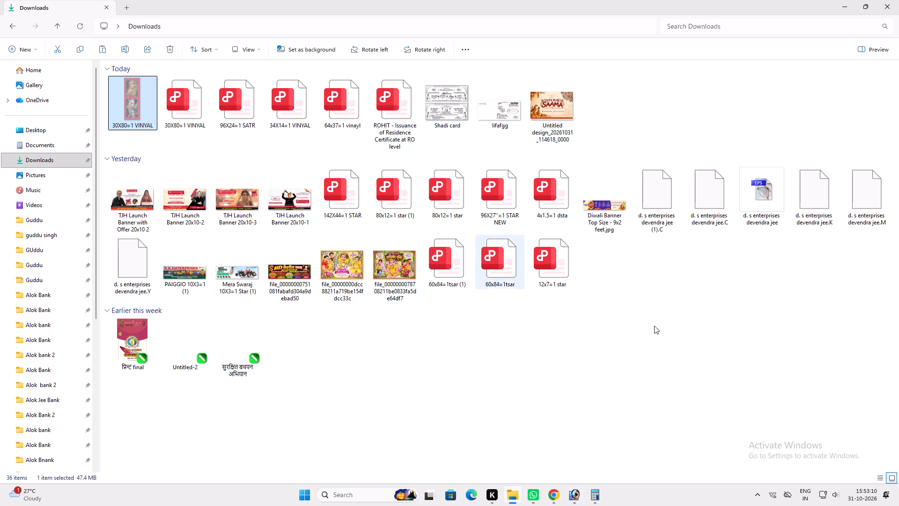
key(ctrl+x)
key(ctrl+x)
Return to Photoshop and start saving the A.K. banner as a new file in the october > 31.10.2026 folder.
click(578, 492)
key(ctrl+w)
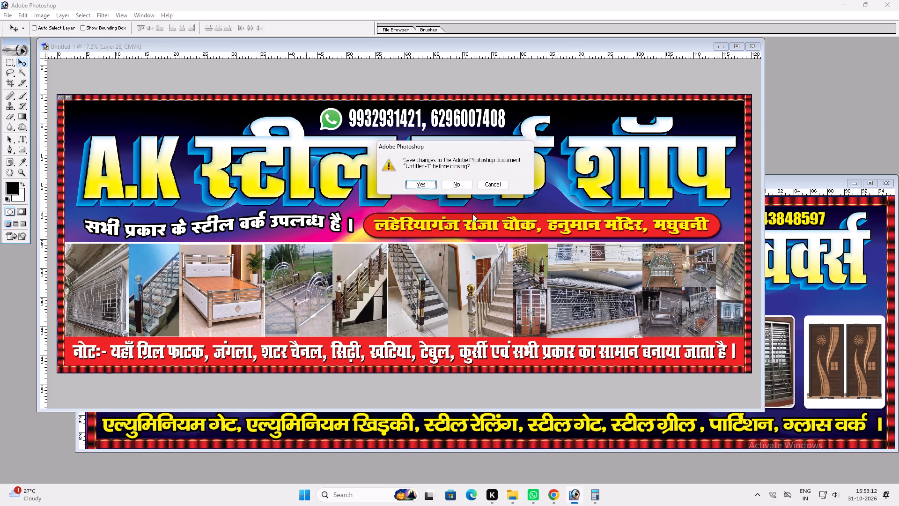
click(487, 184)
key(ctrl+shift+s)
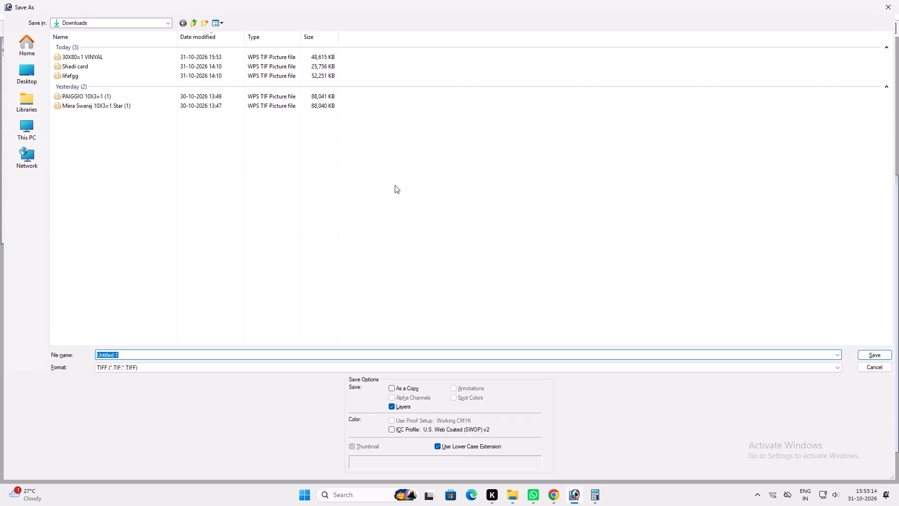
click(36, 132)
double_click(539, 54)
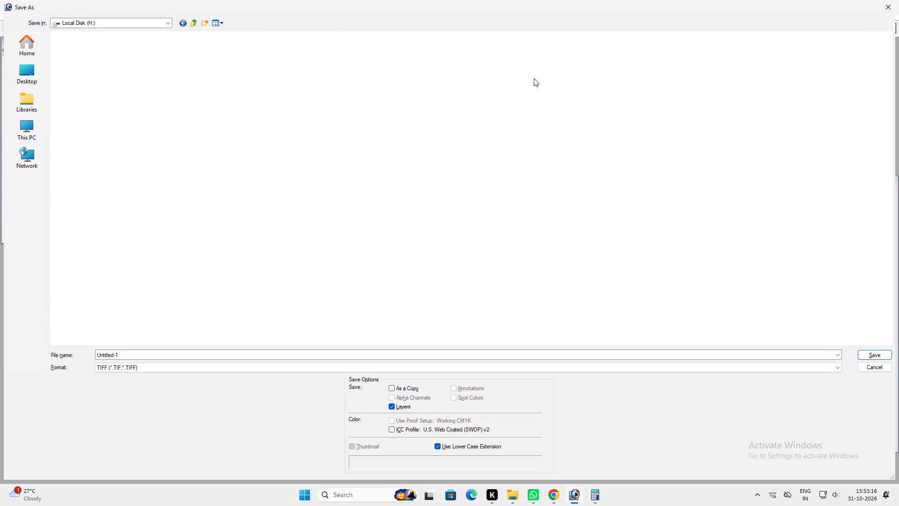
double_click(78, 91)
double_click(508, 65)
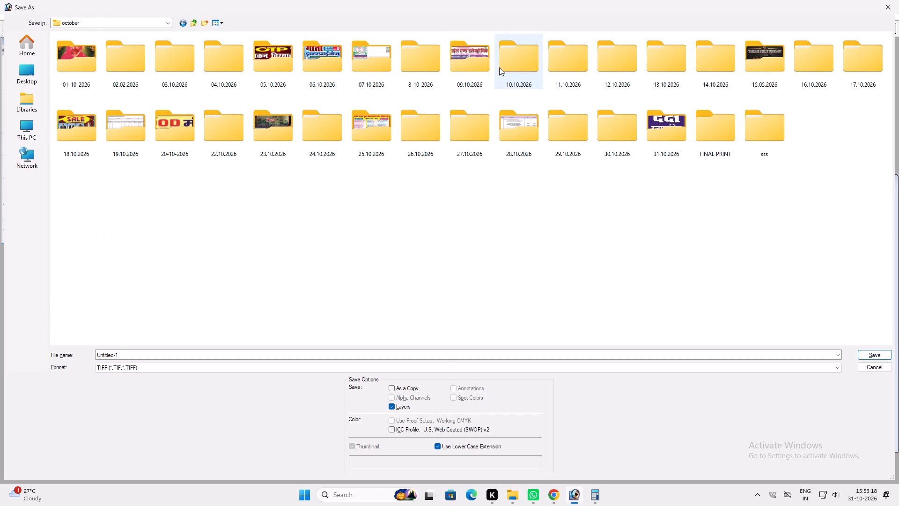
double_click(677, 133)
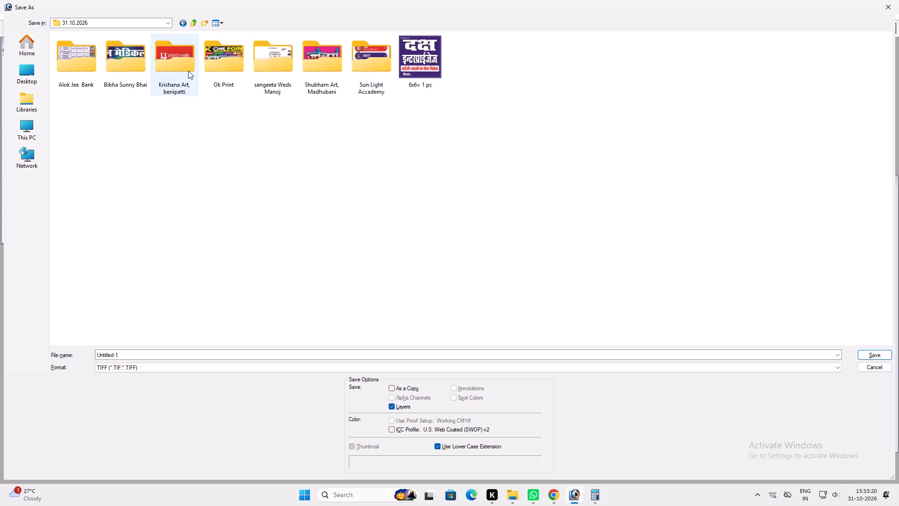
click(188, 71)
drag(188, 71, 190, 78)
click(197, 24)
Name the banner file "A.k Alumnum 10x4= 1 pc DStr" and save it as a TIFF with the default options.
click(138, 358)
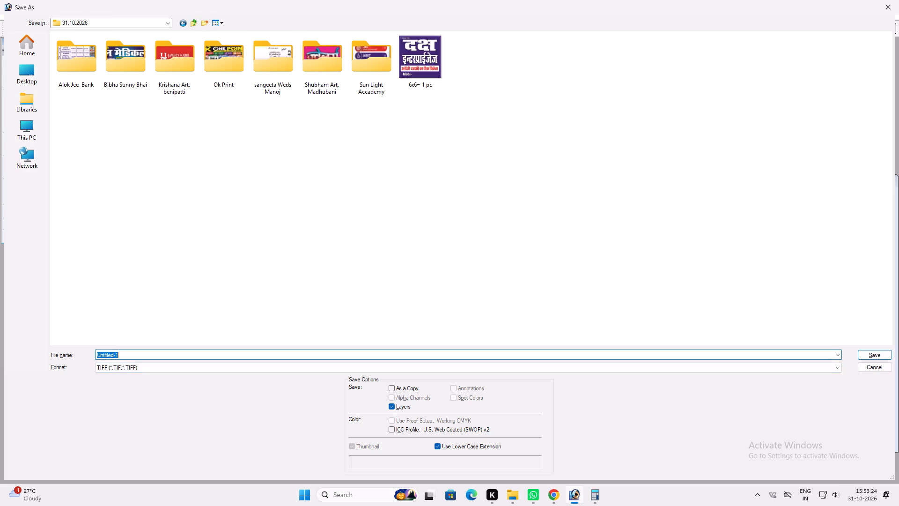
text(A.k Electr)
key(BackSpace)
key(BackSpace)
key(BackSpace)
key(BackSpace)
key(BackSpace)
key(BackSpace)
text(Alumnum)
key(space)
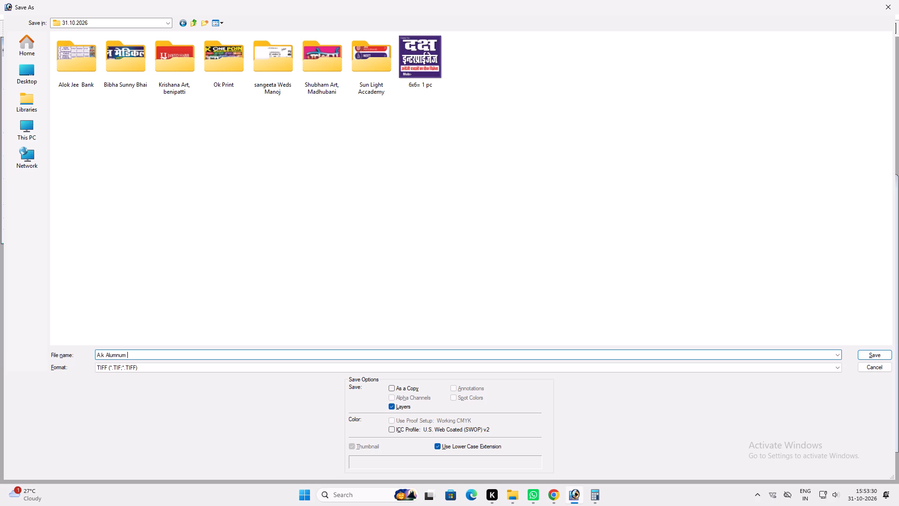
key(1)
text(0x)
text(4= 1 pc DStr)
key(space)
key(Return)
key(Return)
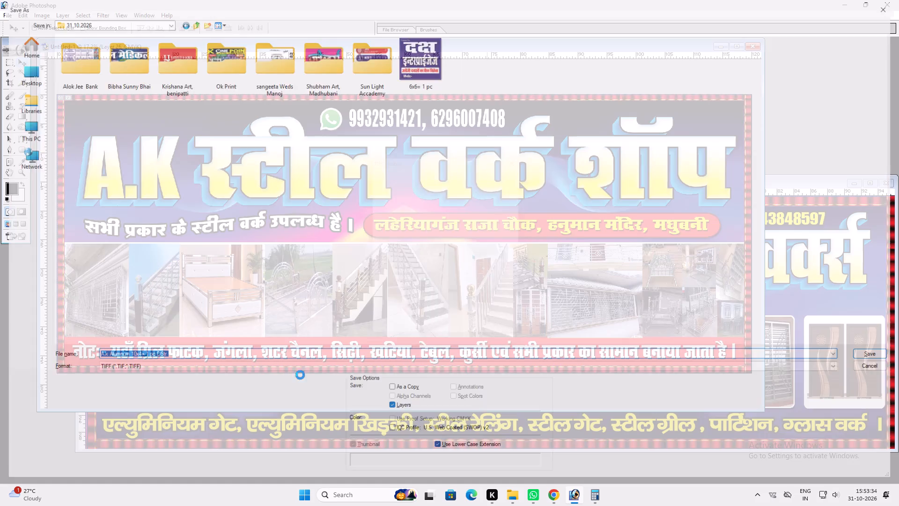
key(Return)
key(ctrl+Return)
Close the saved A.K. banner and the Raghav Alumnium & Still banner.
key(ctrl+w)
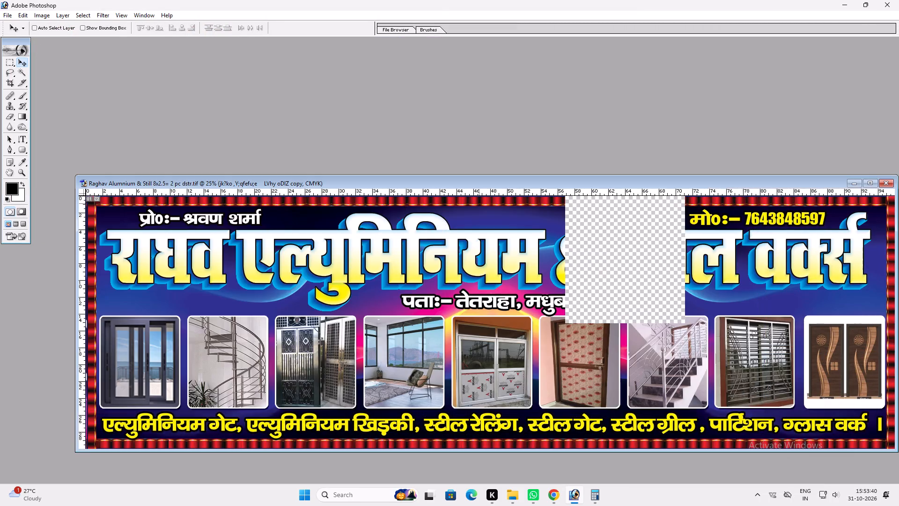
key(ctrl+w)
Move the 30X80=1 VINYAL TIFF from Downloads into the Krishana Art, benipatti folder under 31.10.2026.
click(517, 493)
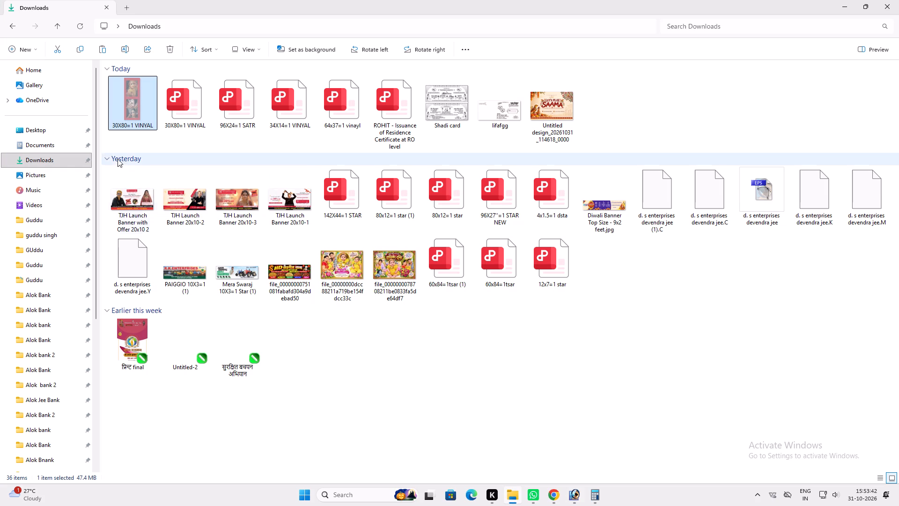
click(130, 122)
key(ctrl+x)
key(ctrl+x)
click(577, 499)
click(402, 195)
click(396, 189)
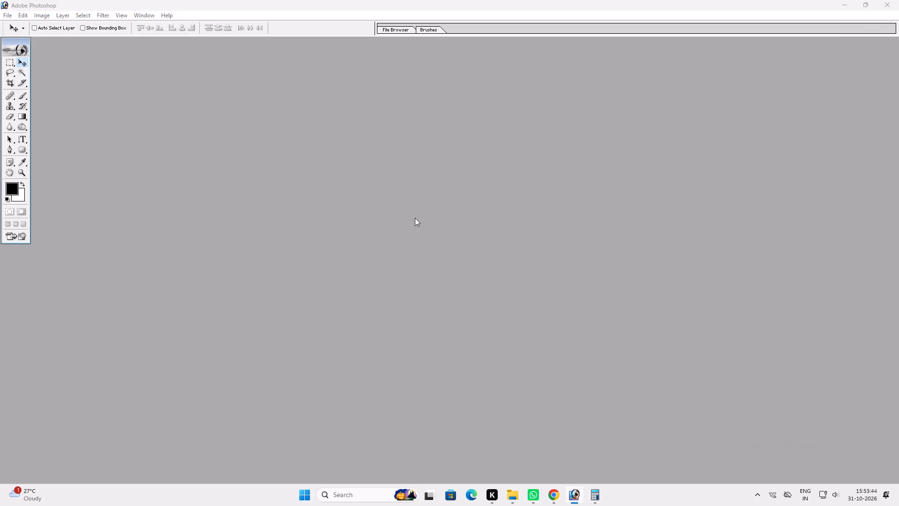
double_click(181, 72)
click(209, 108)
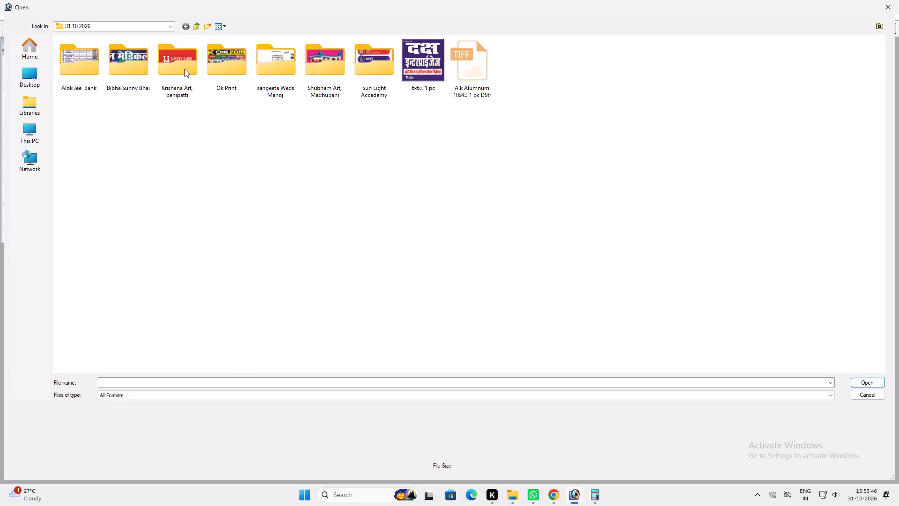
double_click(180, 60)
click(236, 143)
key(ctrl+v)
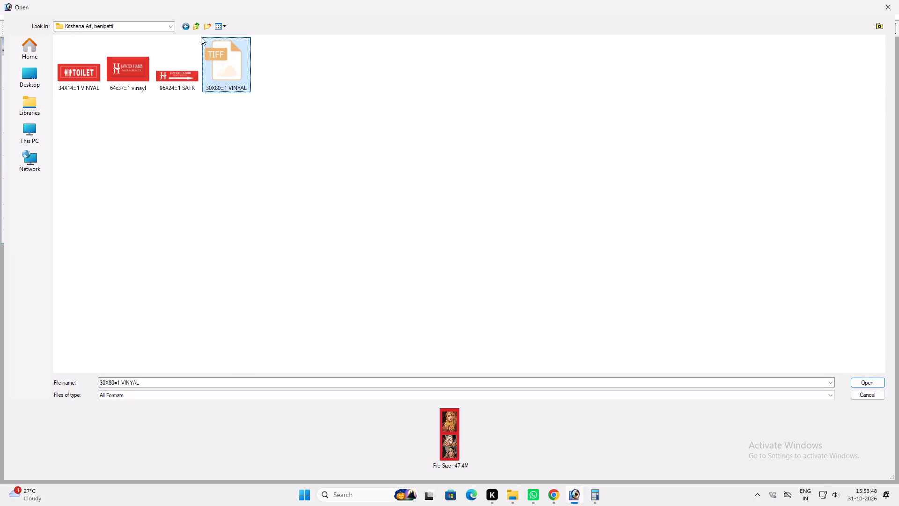
Open all the signs in the Krishana Art, benipatti folder, check their CMYK colour mode and close them.
key(ctrl+a)
key(Return)
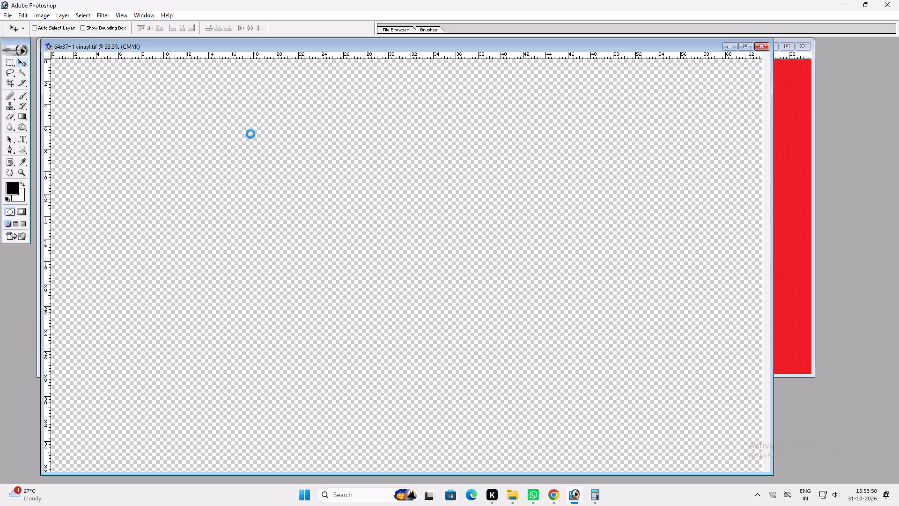
key(alt+i)
key(alt+m)
key(alt+c)
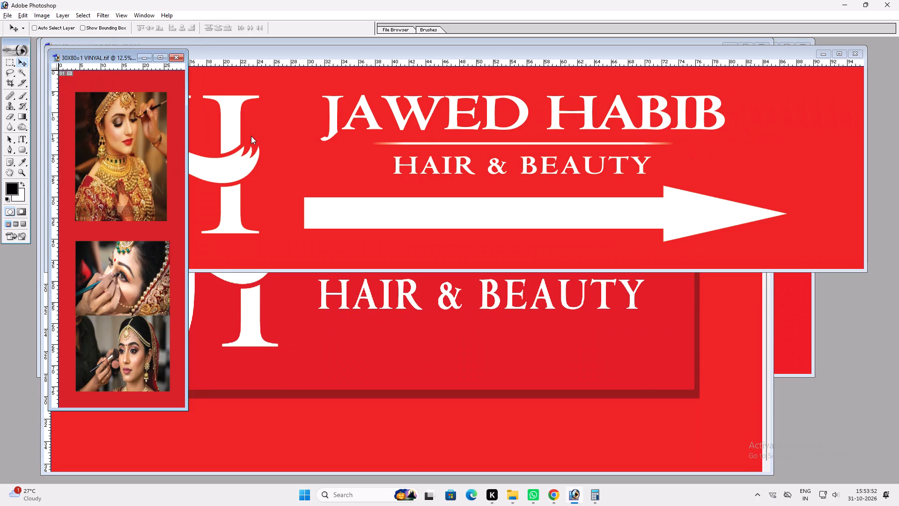
key(ctrl+w)
key(ctrl+w)
key(ctrl+w)
key(ctrl+w)
Copy the 30X80=1 VINYAL TIFF into the Krishana Art, benipatti folder inside FINAL PRINT.
double_click(258, 146)
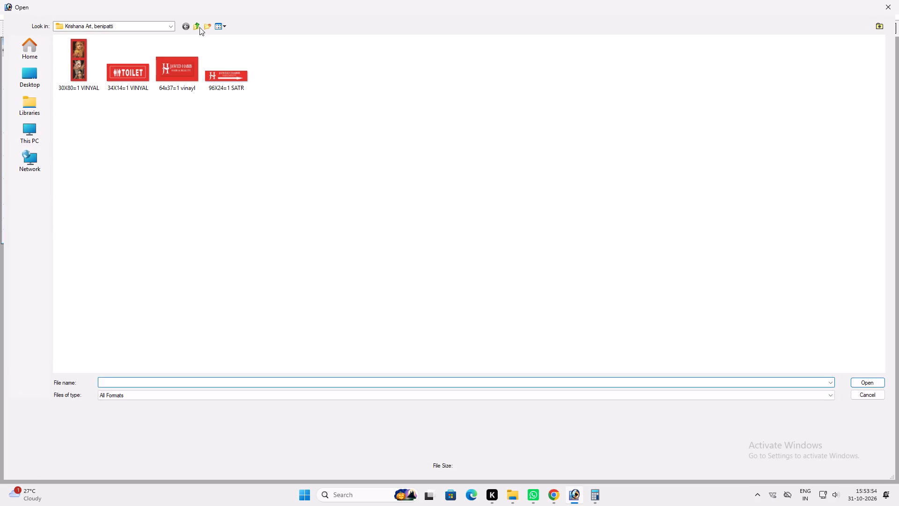
click(85, 70)
key(ctrl+c)
key(ctrl+c)
key(ctrl+c)
ctrl+double_click(192, 26)
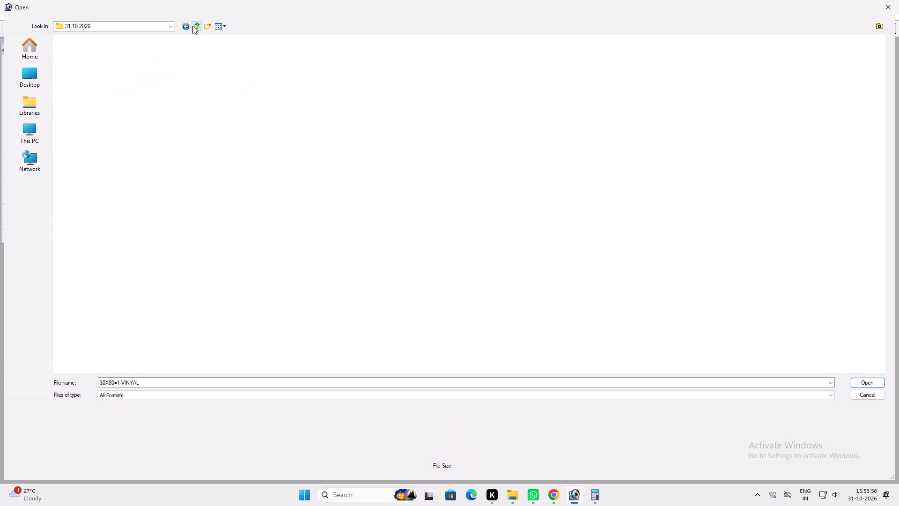
double_click(762, 120)
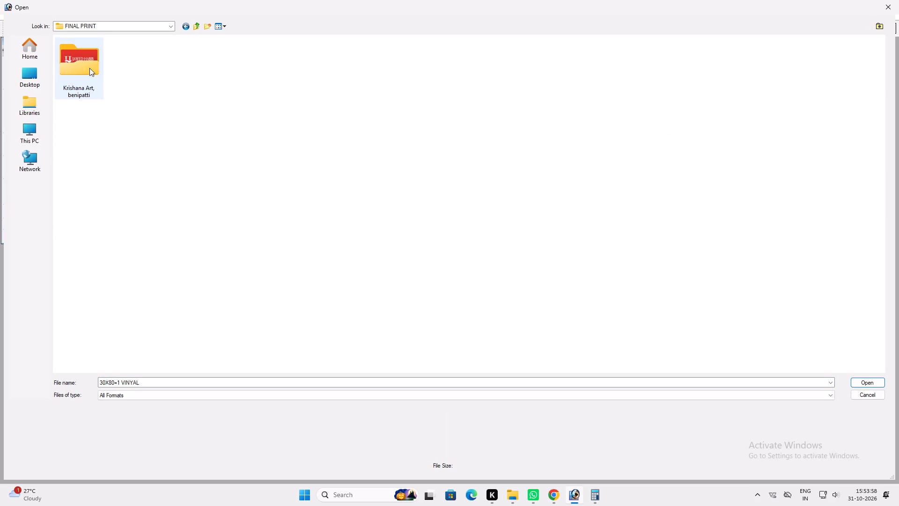
click(86, 64)
drag(86, 64, 107, 78)
click(271, 180)
key(ctrl+v)
click(898, 0)
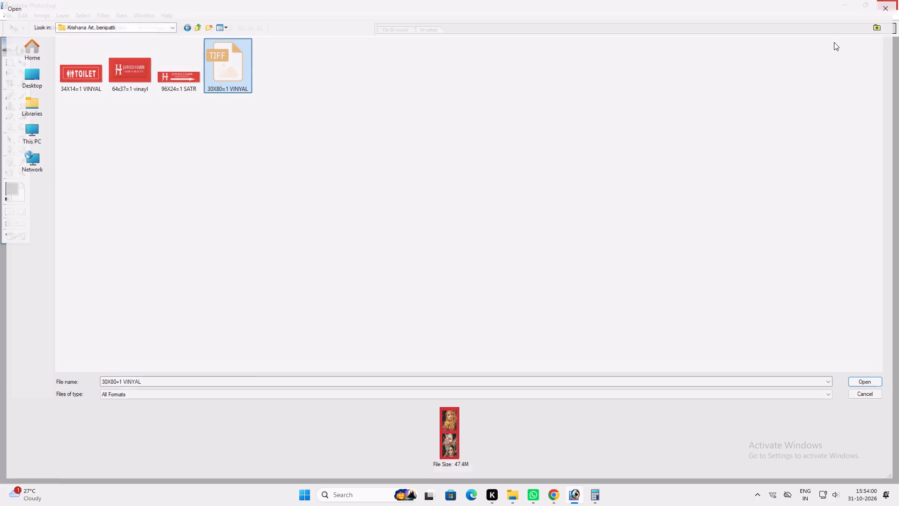